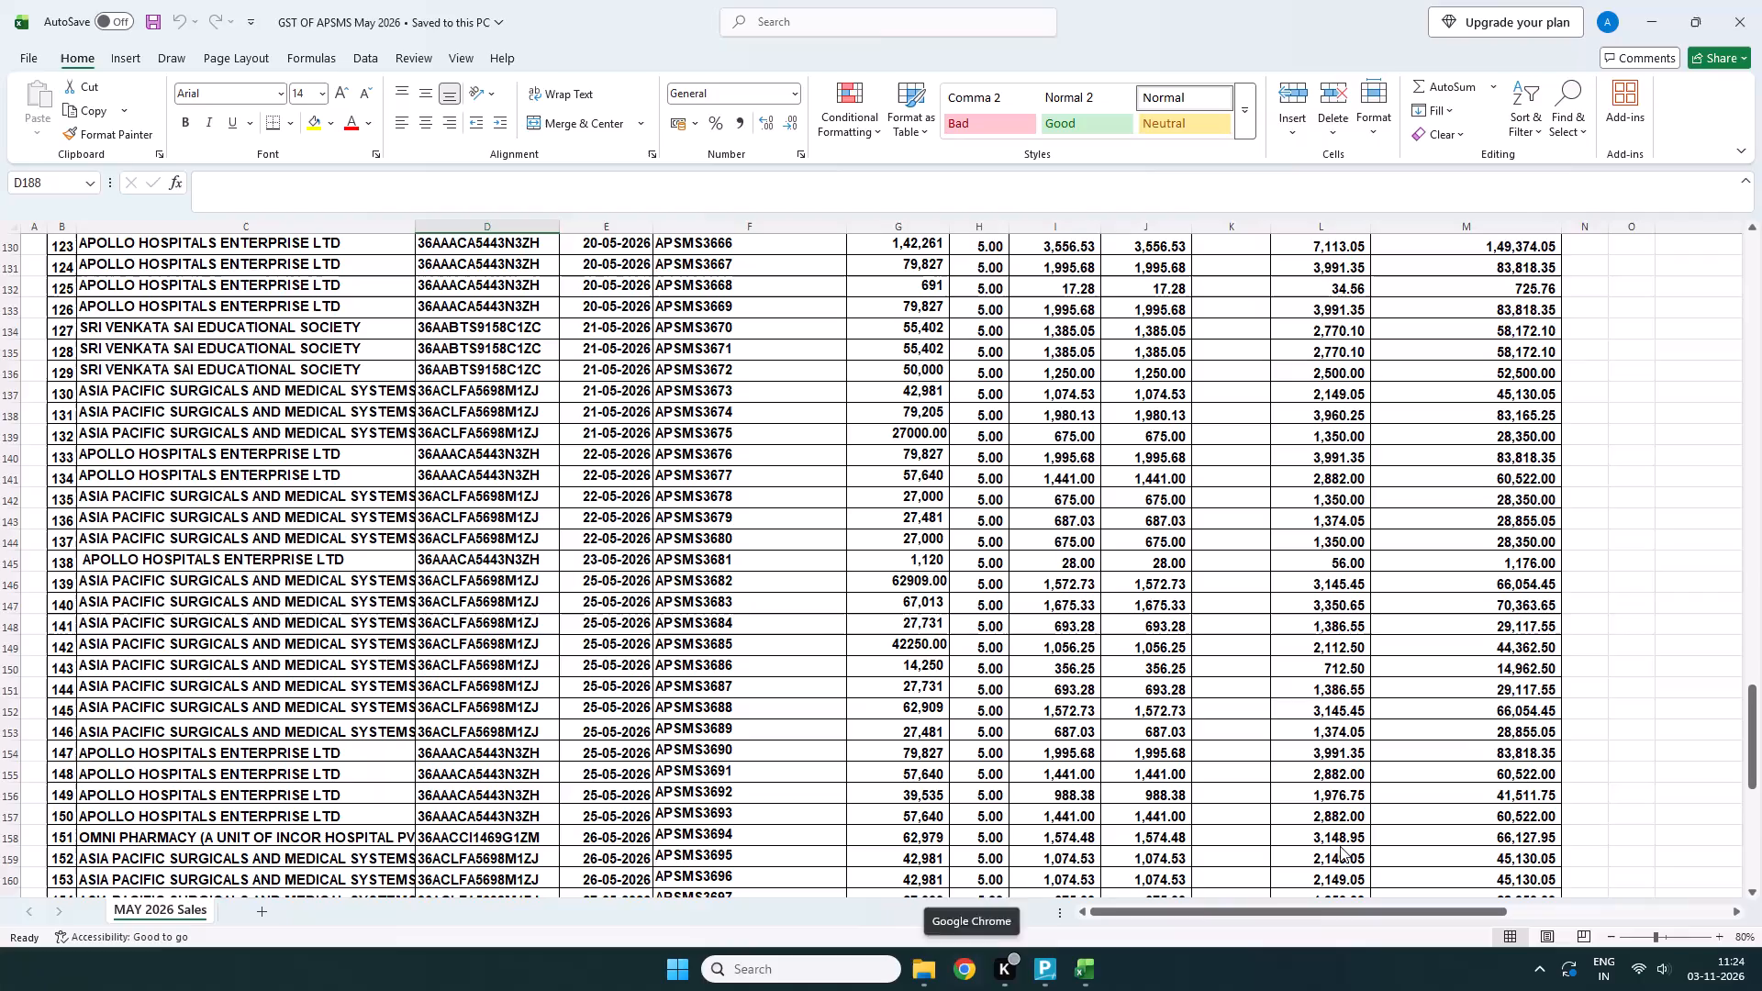
Check the APSMS3682 and APSMS3683 invoice entries in the May 2026 sales sheet.
left_click(719, 579)
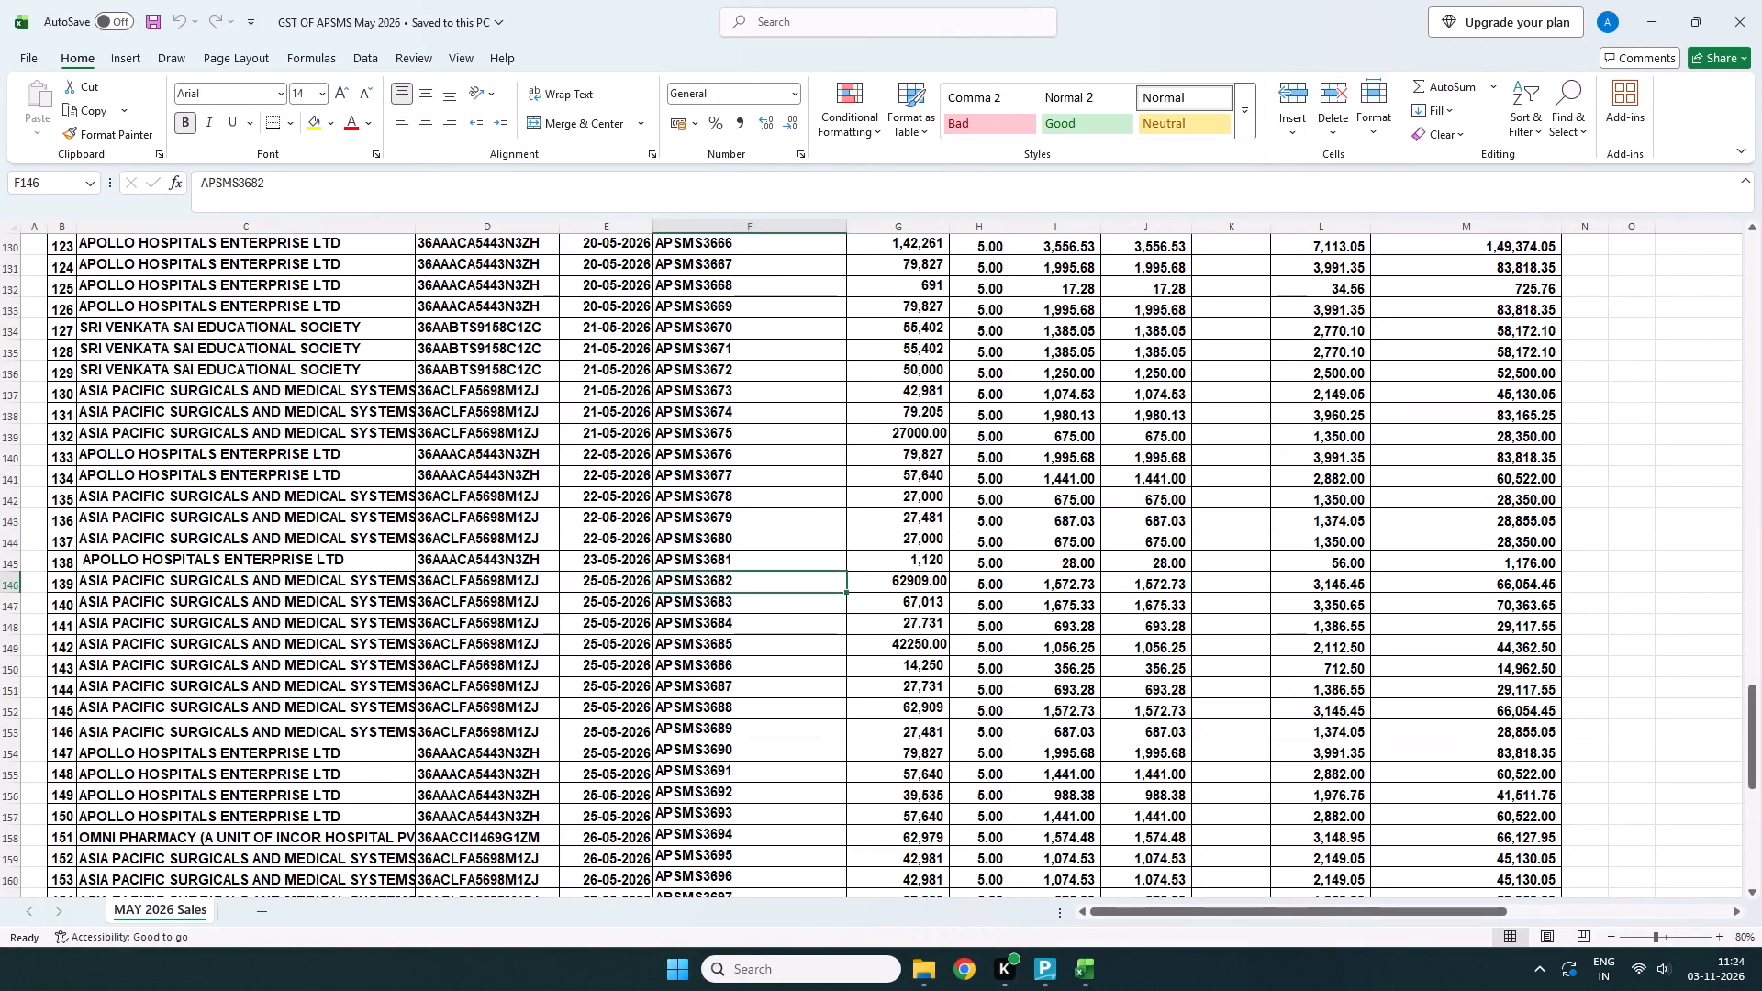
left_click(735, 603)
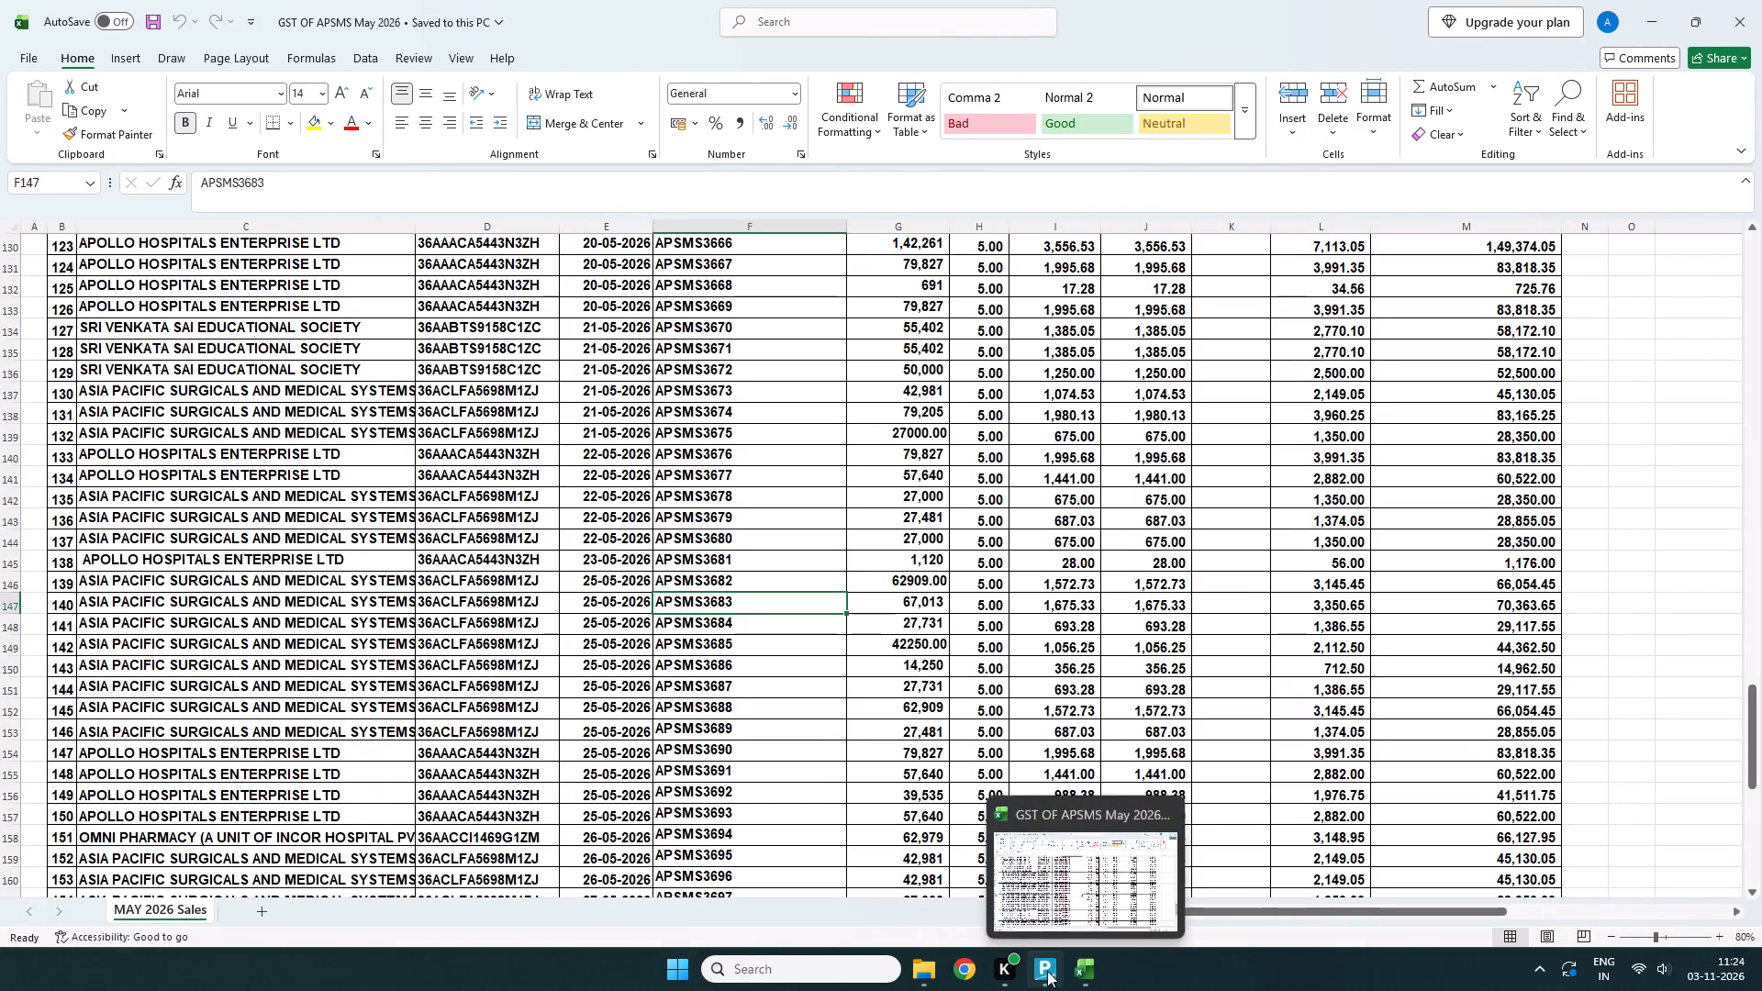
Switch to TallyPrime, close the open report and back out of Account Books and Display More Reports to the Gateway of Tally.
left_click(1027, 874)
left_click(1571, 84)
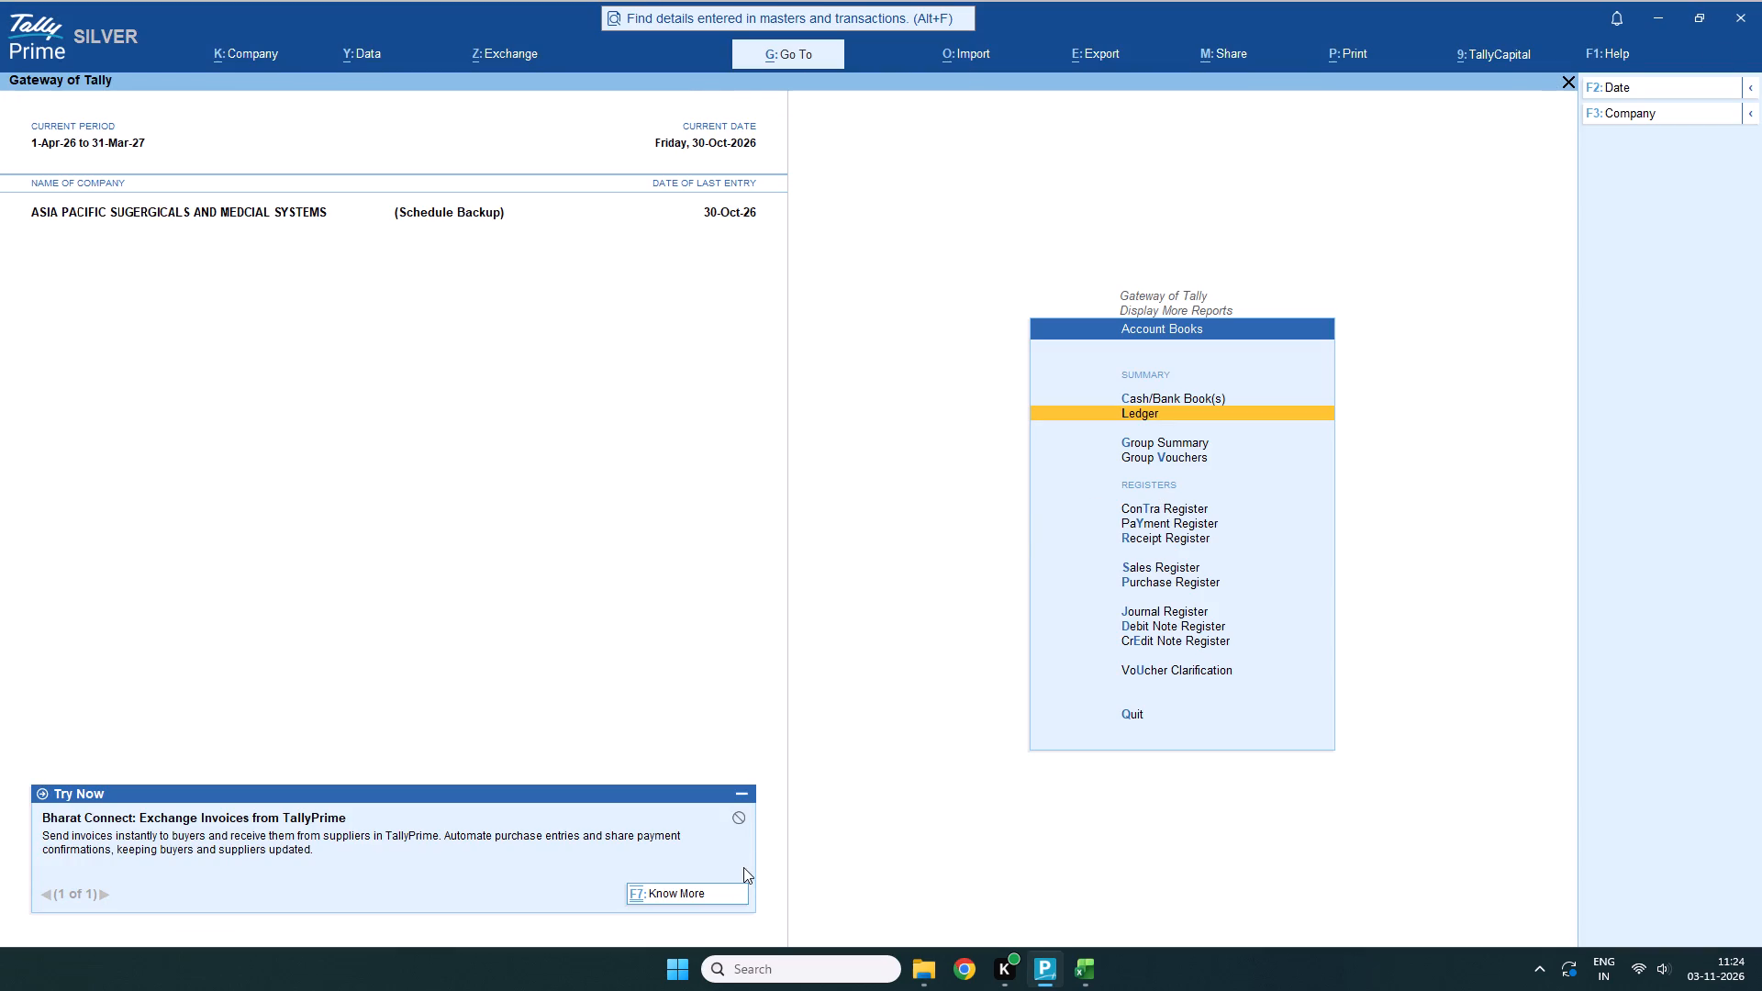
left_click(739, 794)
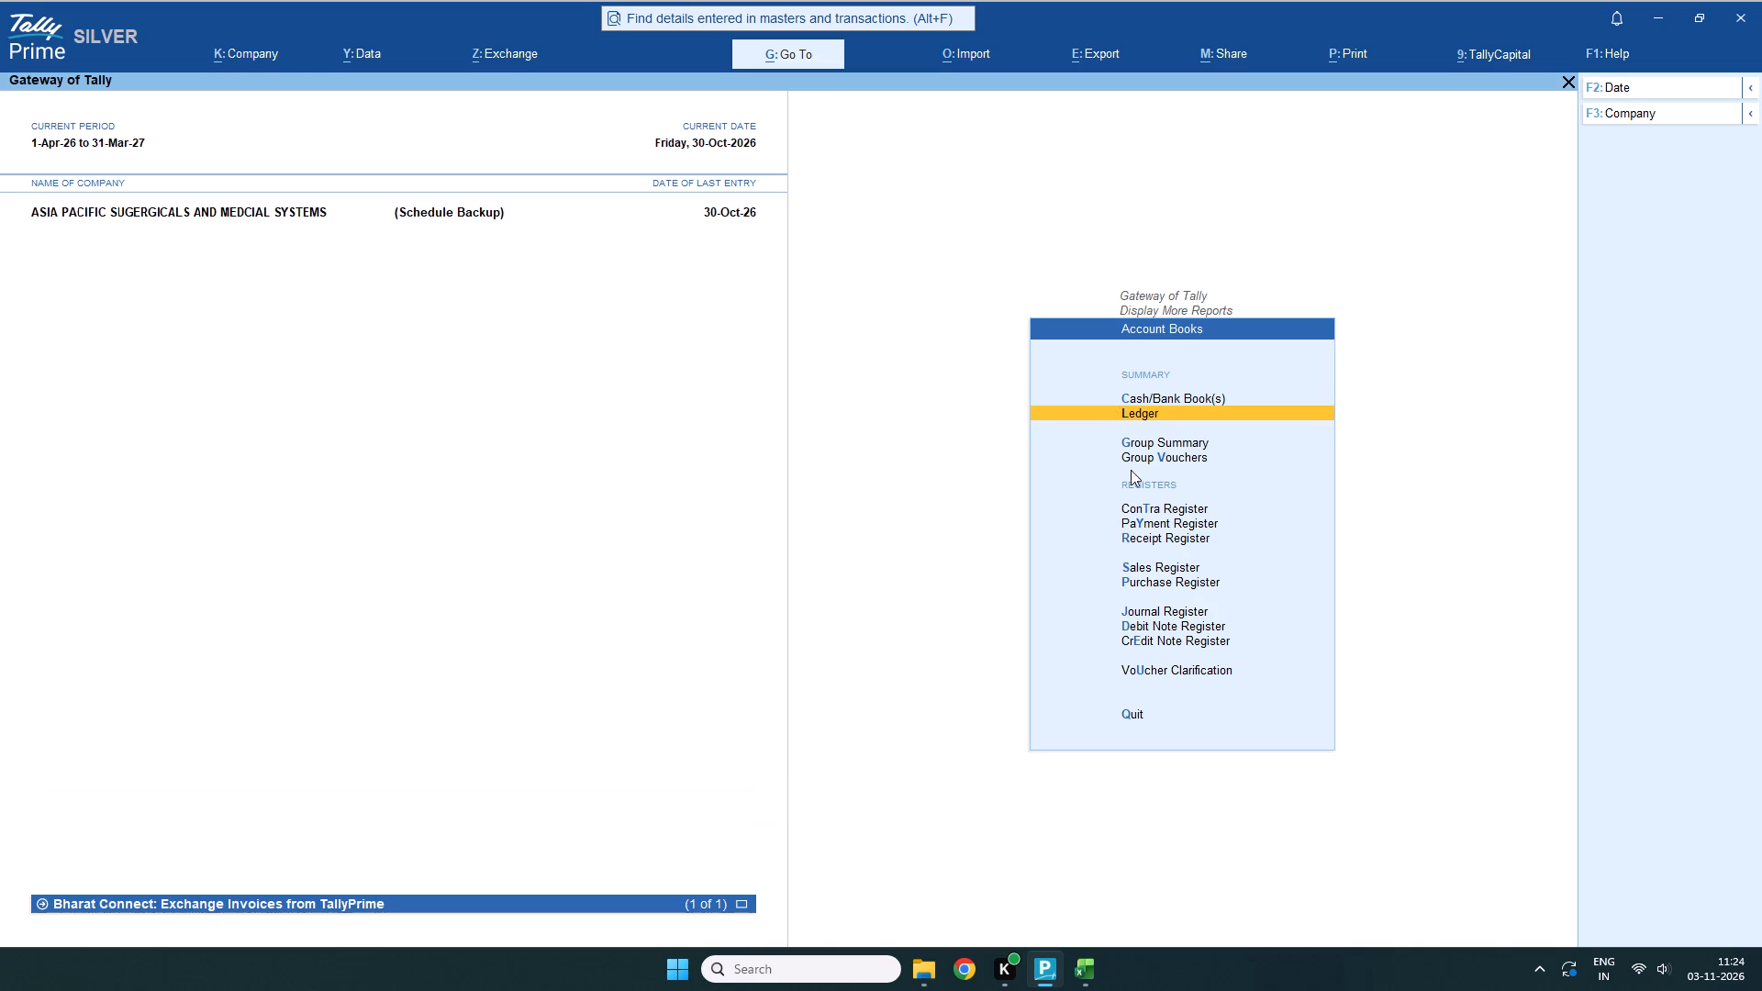
scroll(1162, 406, "down", 1)
scroll(1156, 395, "up", 1)
scroll(1145, 425, "down", 3)
scroll(1177, 614, "up", 2)
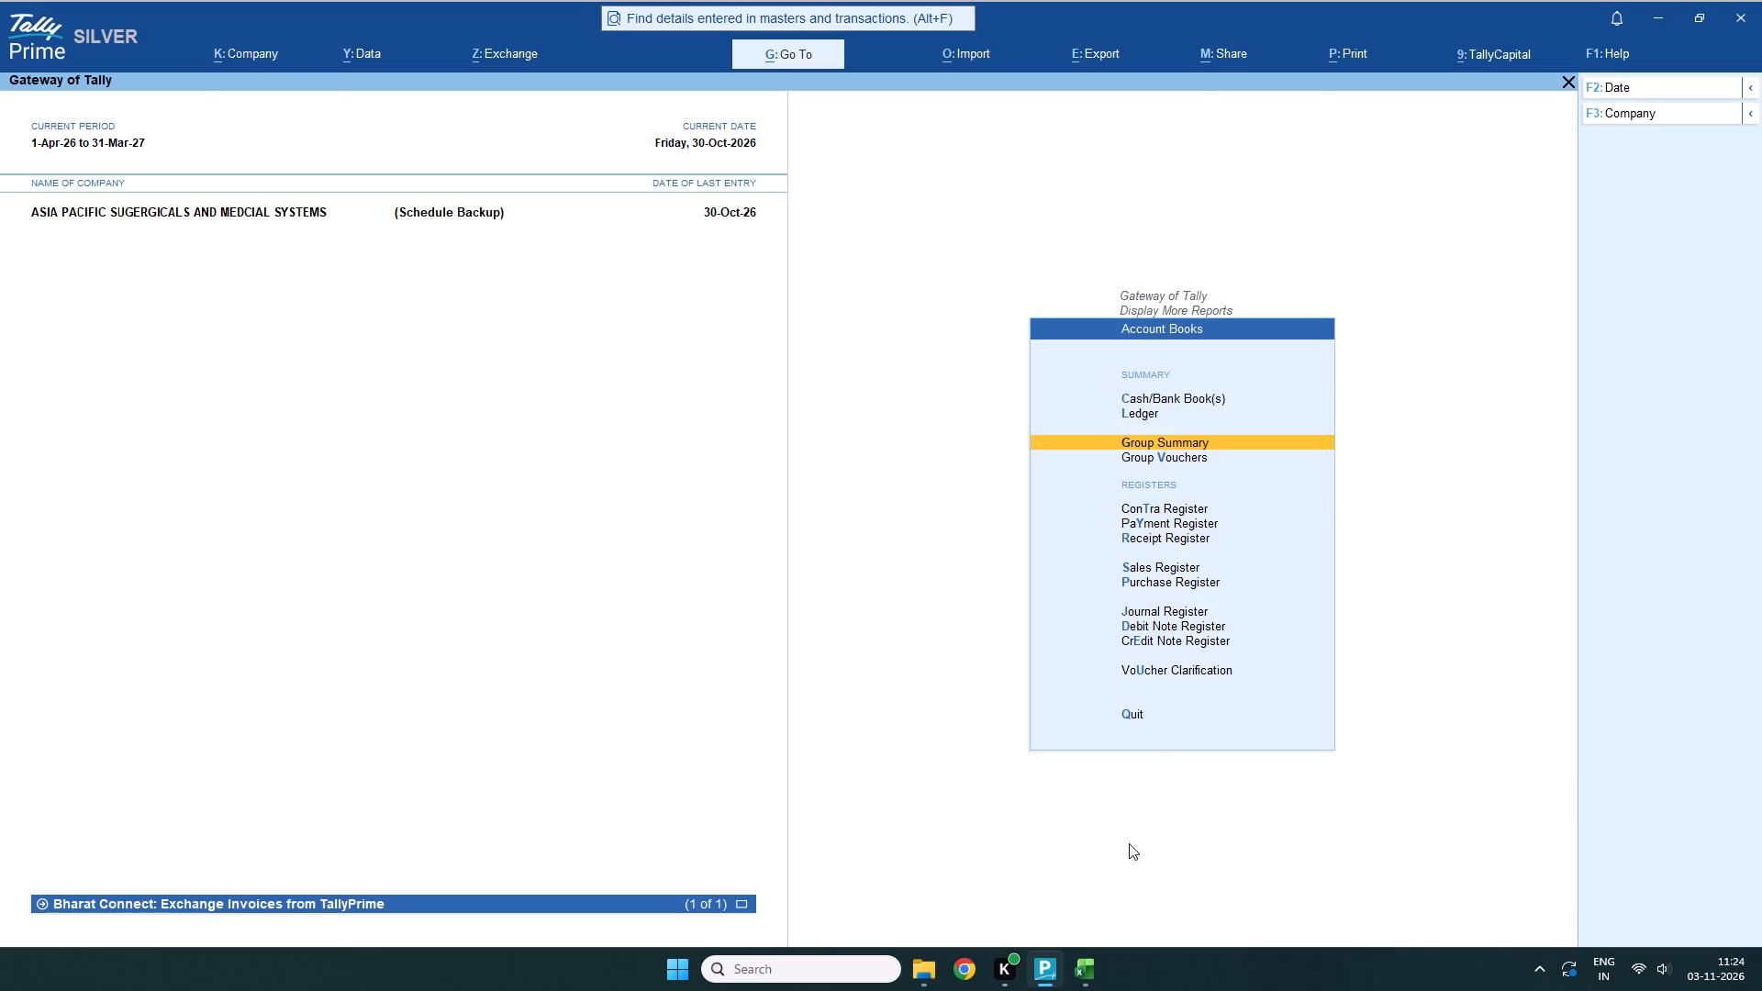
scroll(1127, 696, "down", 2)
left_click(1125, 710)
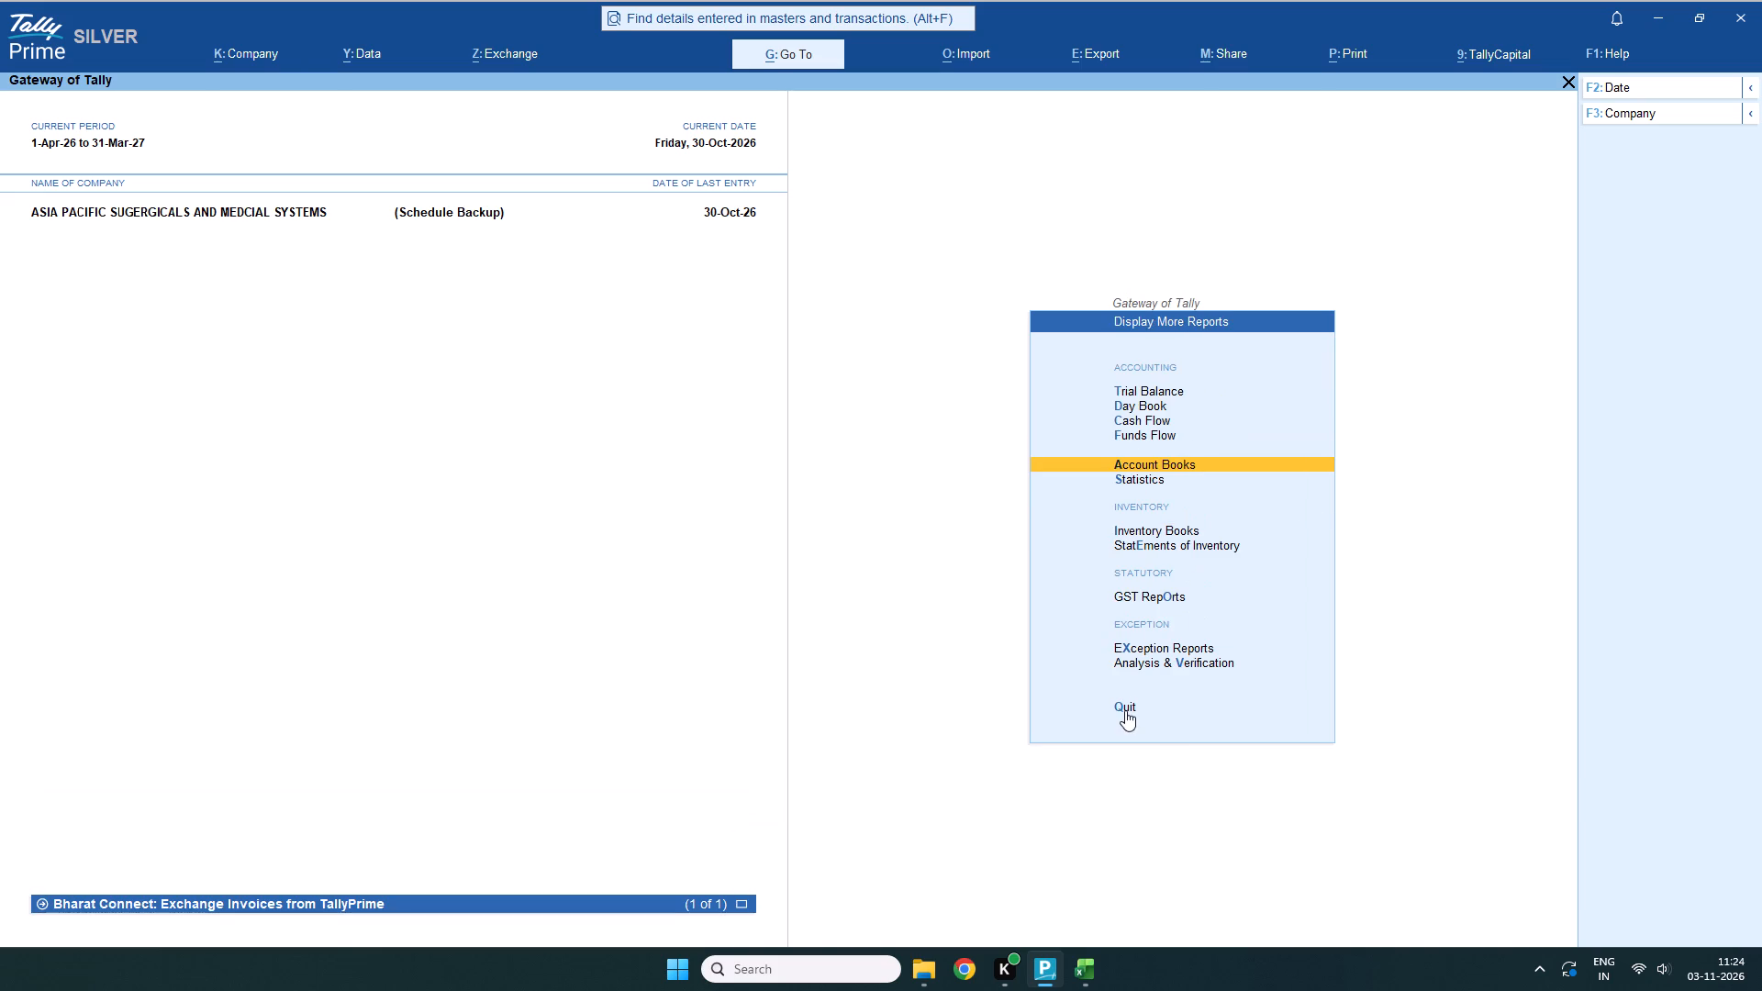
scroll(1143, 648, "down", 3)
scroll(1143, 638, "up", 4)
scroll(1145, 615, "down", 3)
left_click(1130, 707)
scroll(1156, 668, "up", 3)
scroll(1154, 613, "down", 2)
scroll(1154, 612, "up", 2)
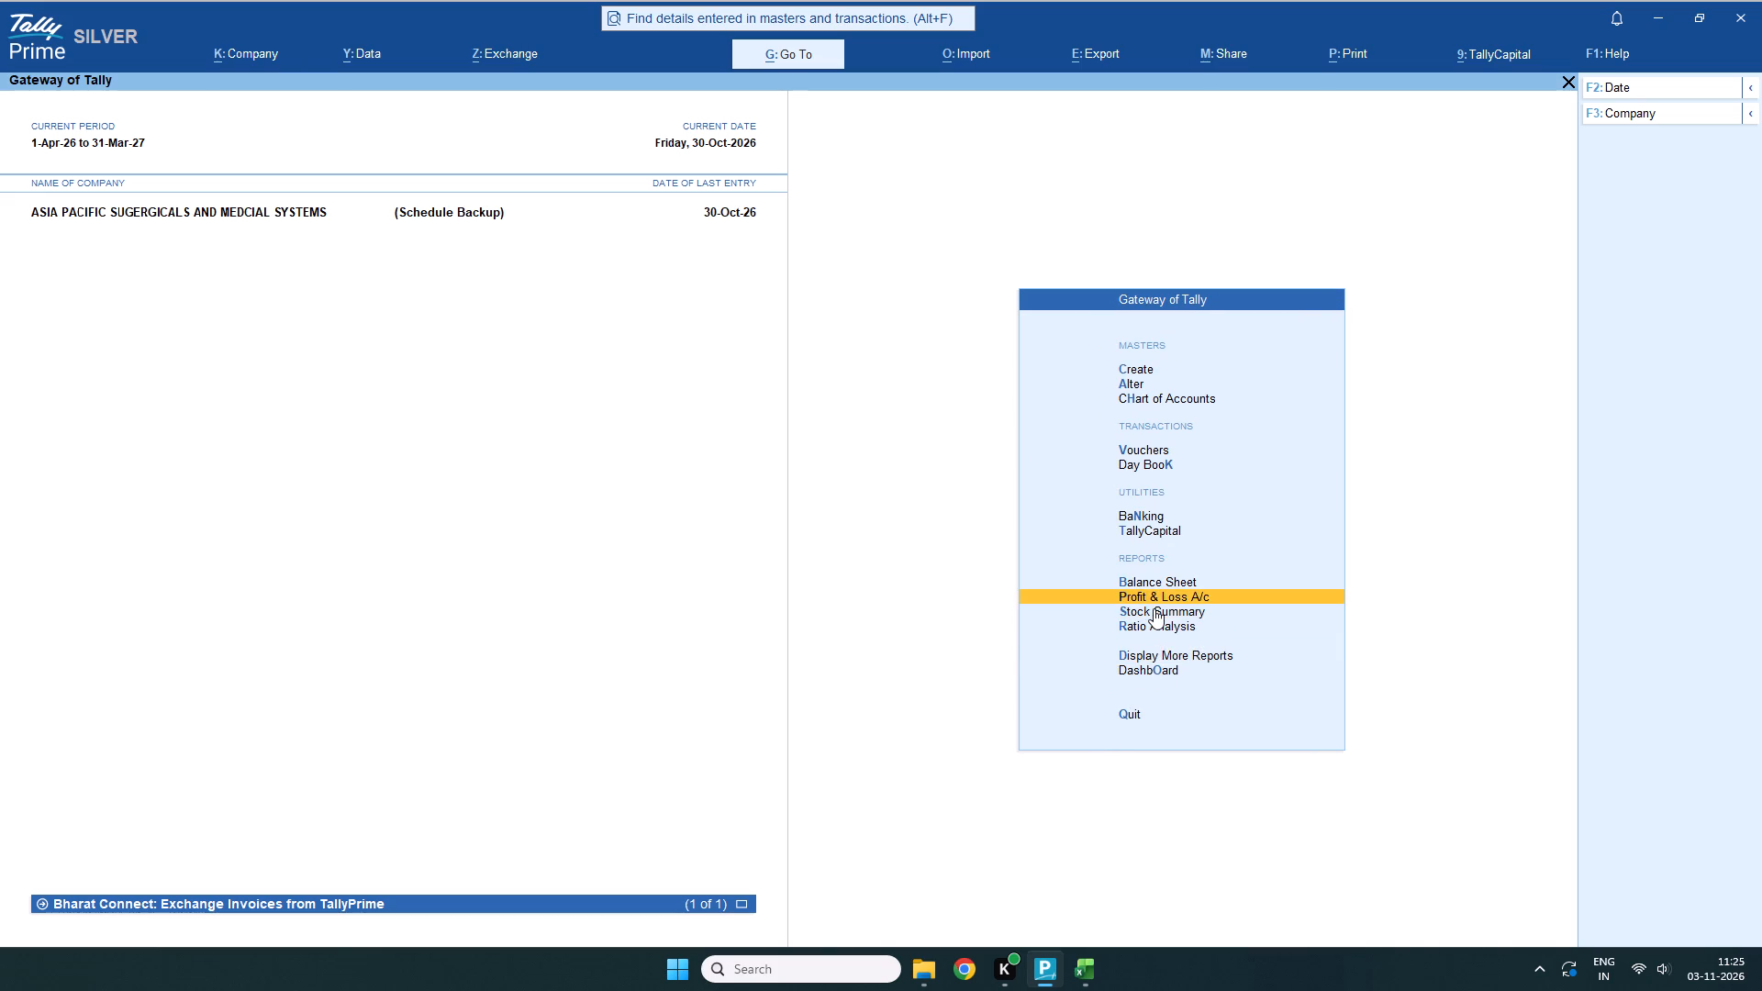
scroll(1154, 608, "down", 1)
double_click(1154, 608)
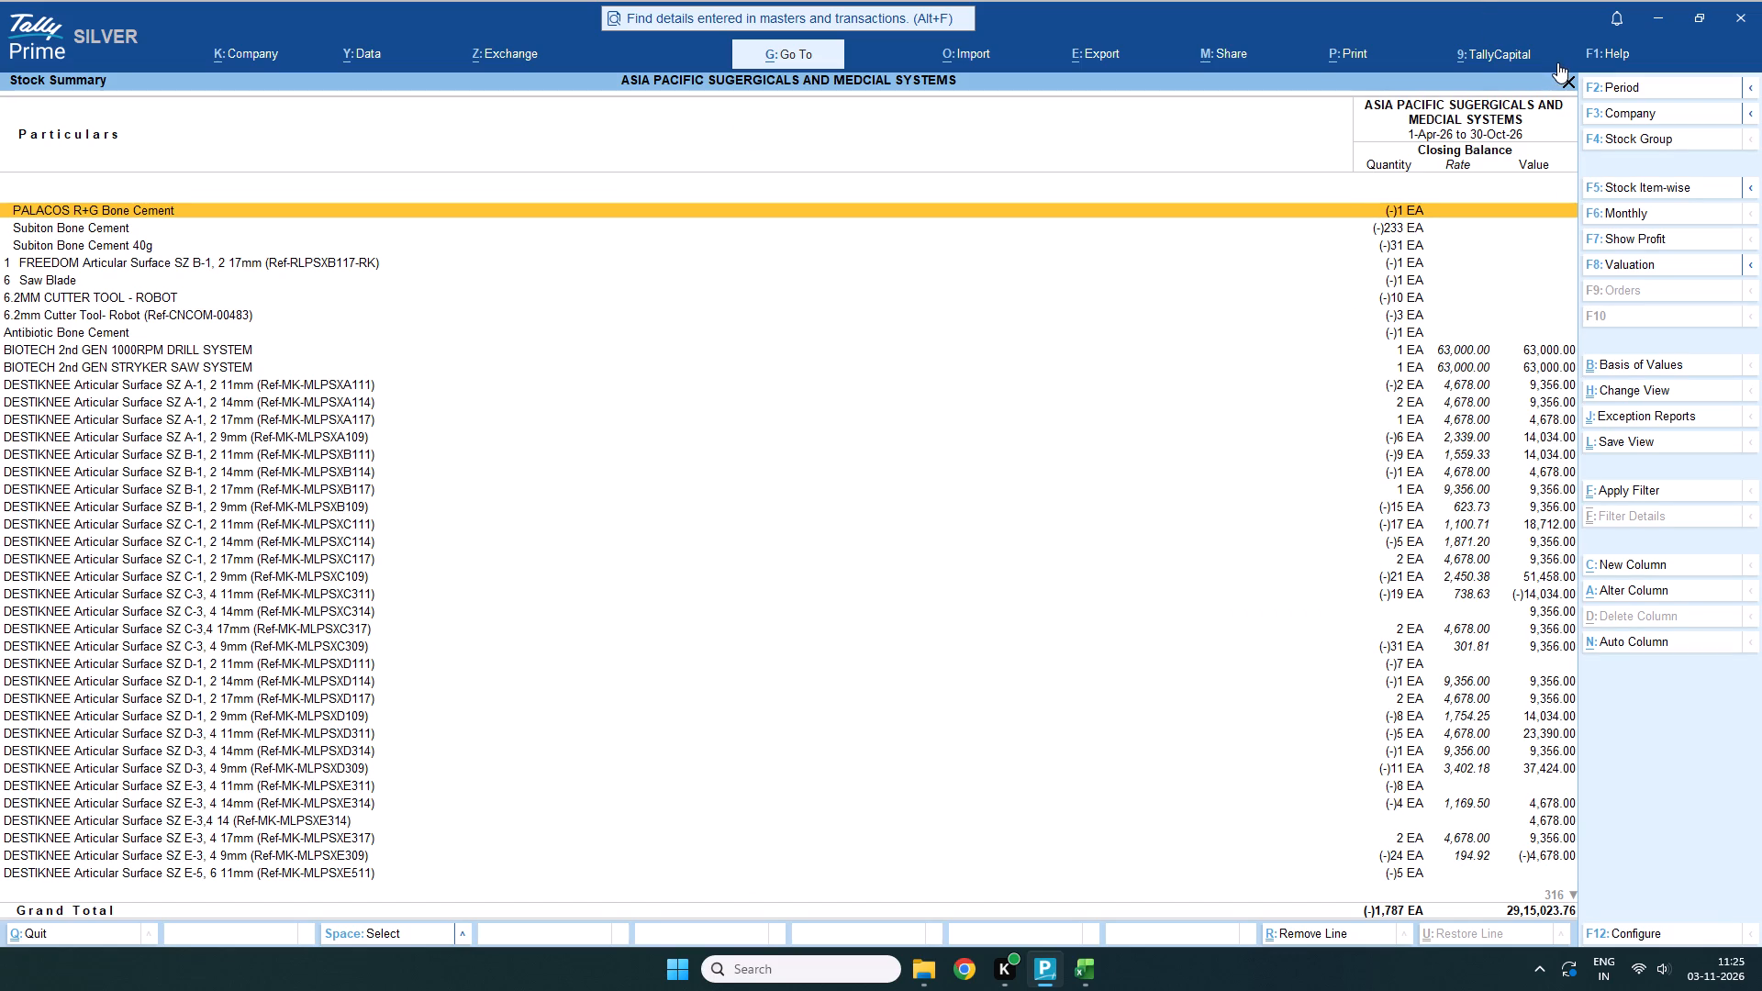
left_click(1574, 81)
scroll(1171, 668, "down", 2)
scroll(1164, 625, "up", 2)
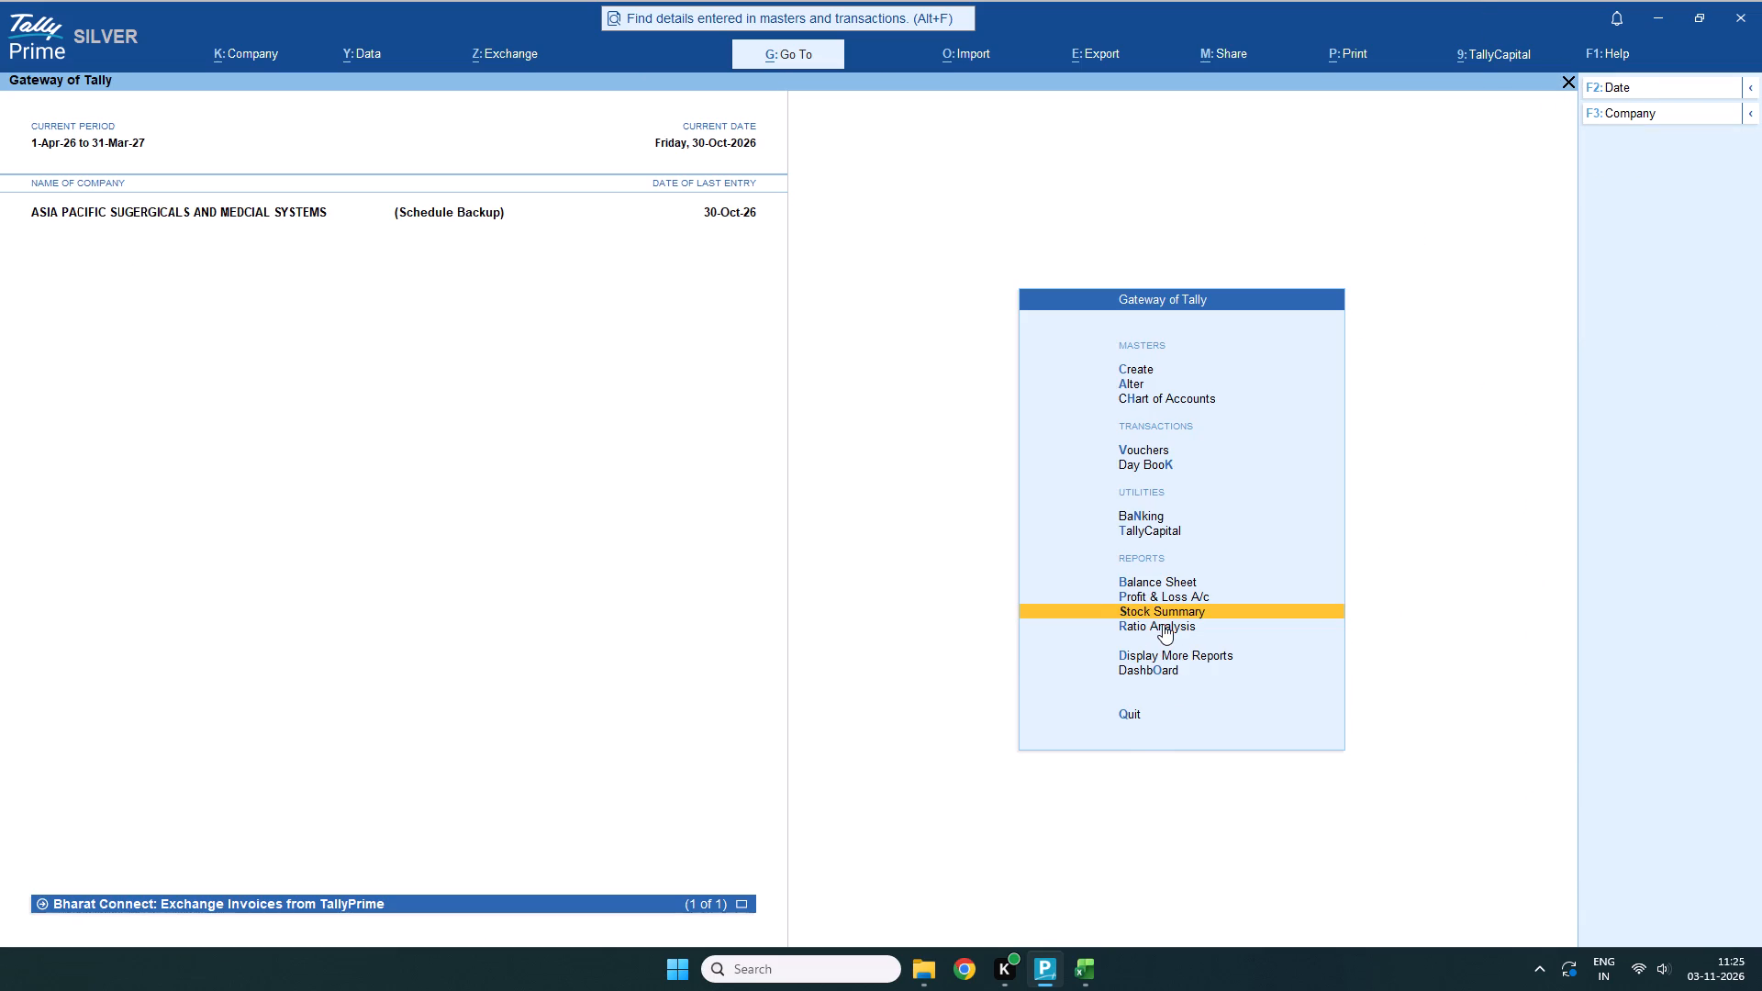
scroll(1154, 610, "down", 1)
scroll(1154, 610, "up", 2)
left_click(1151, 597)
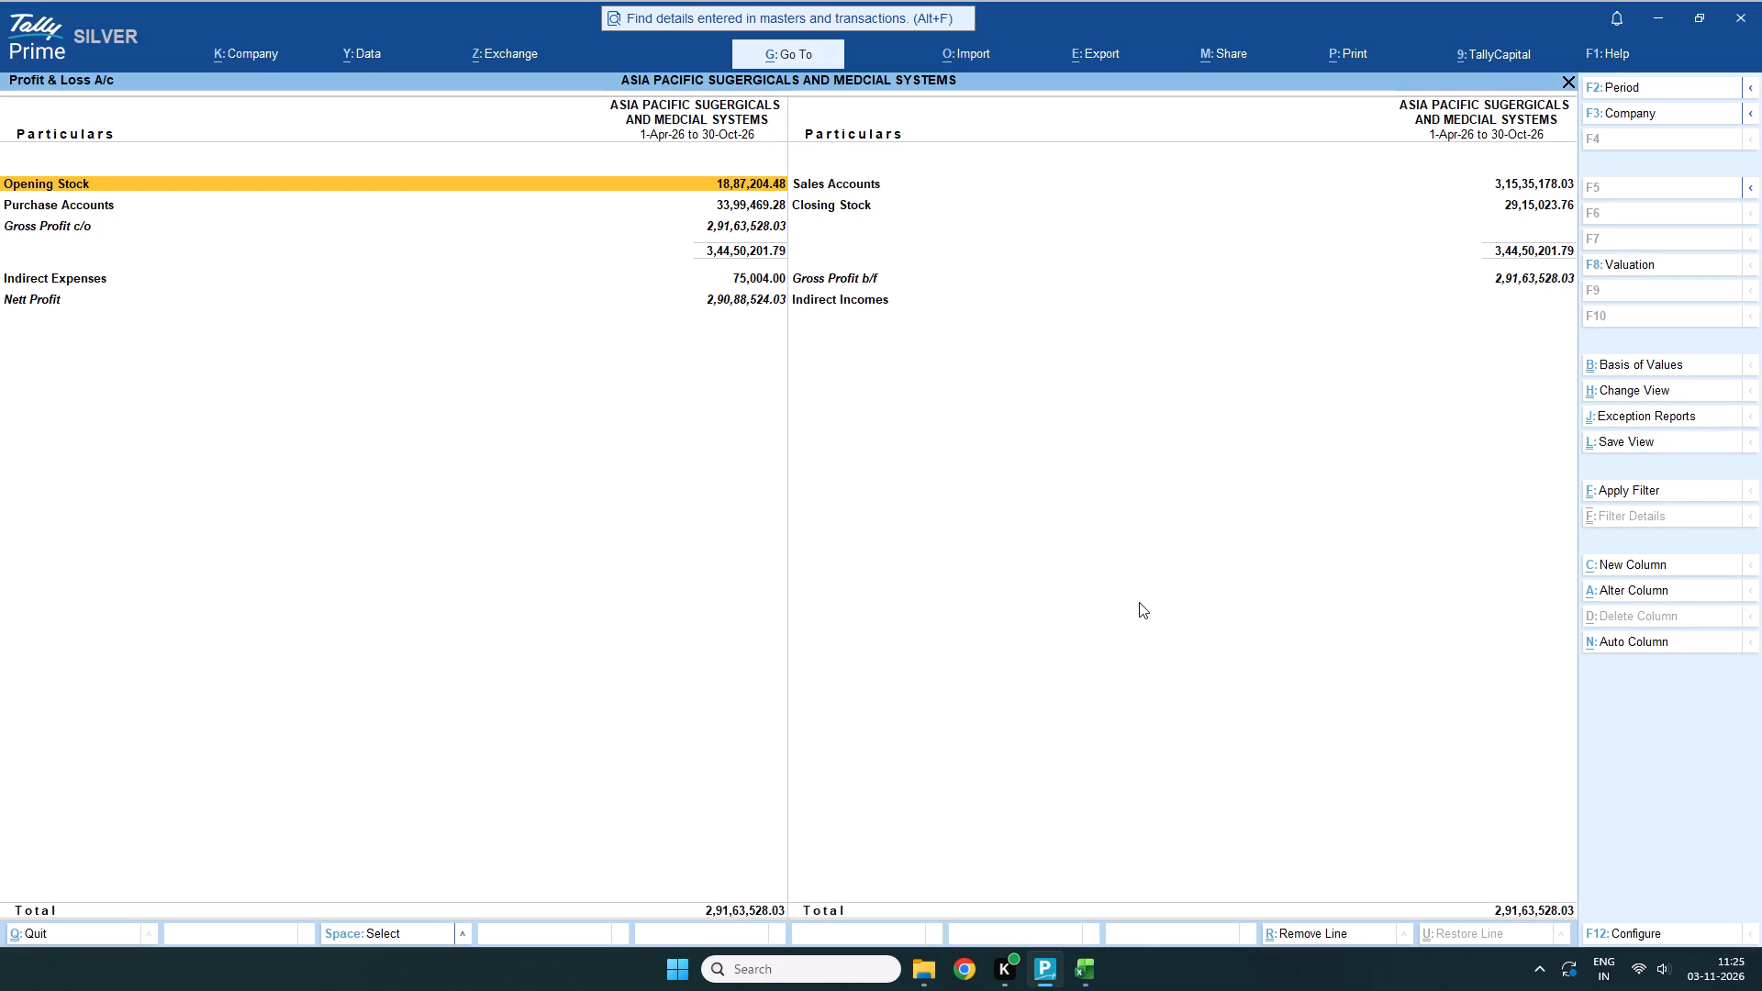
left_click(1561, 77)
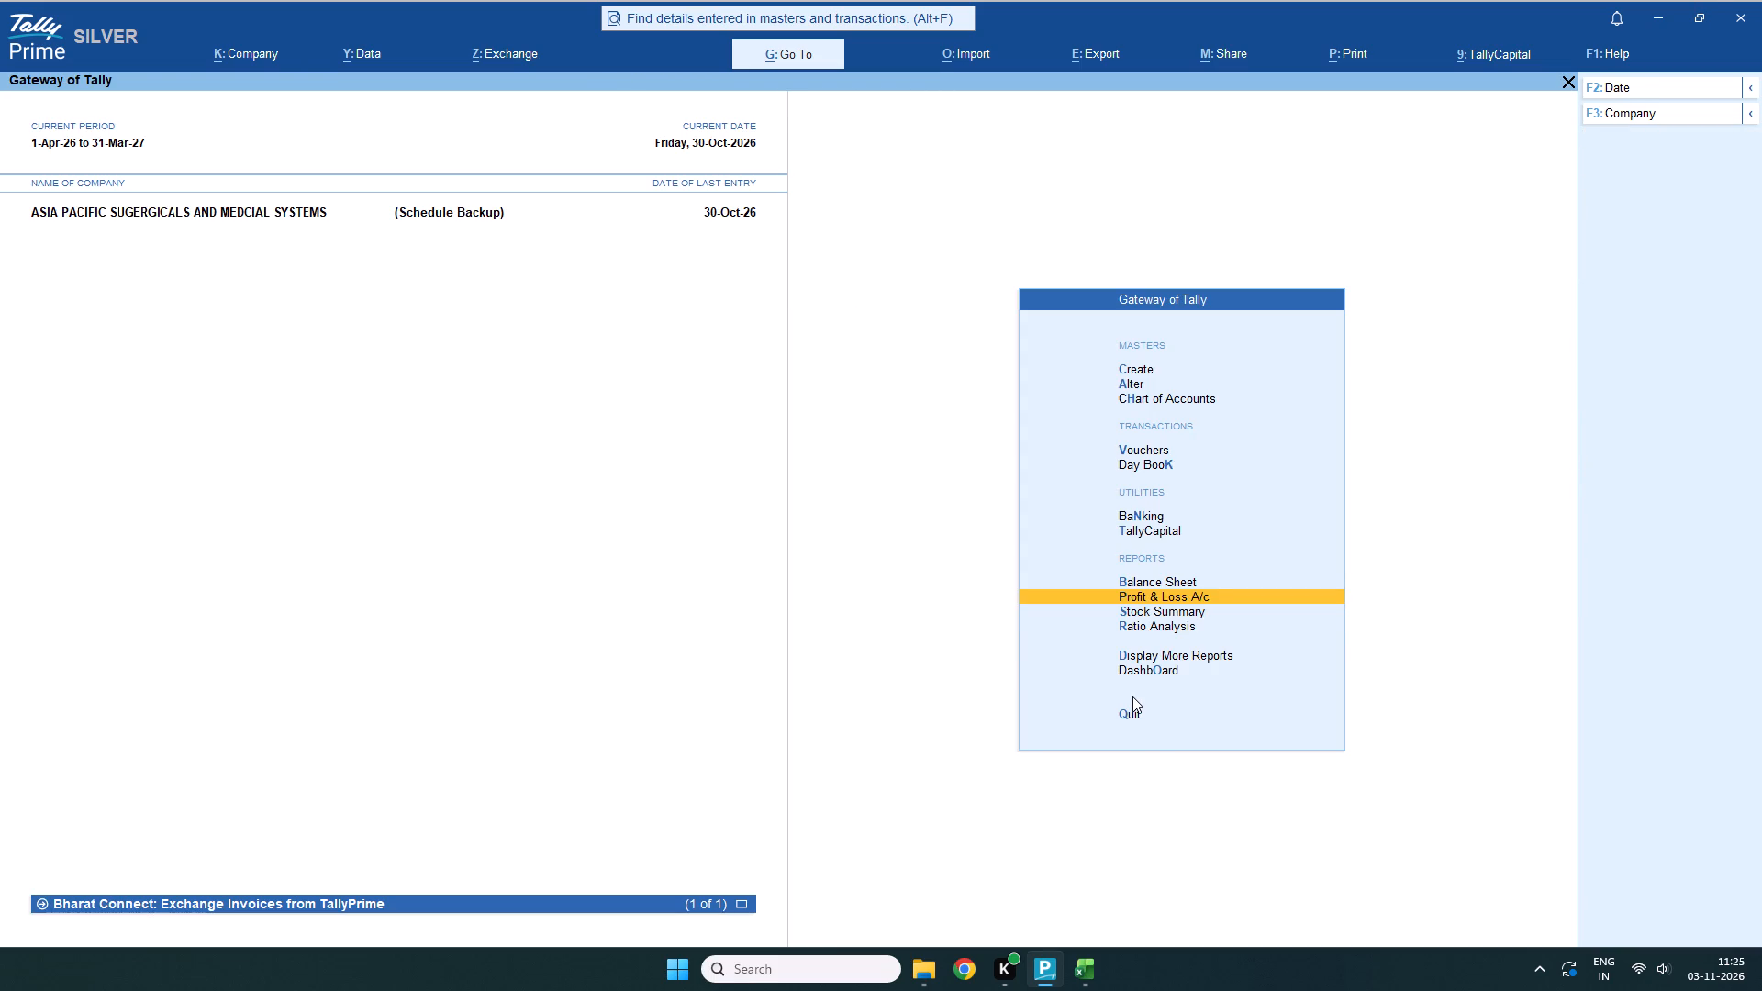
Open the Day Book and set its date to 25-05-2026, referring to the May sales sheet in Excel.
scroll(1132, 696, "down", 1)
scroll(1132, 696, "up", 5)
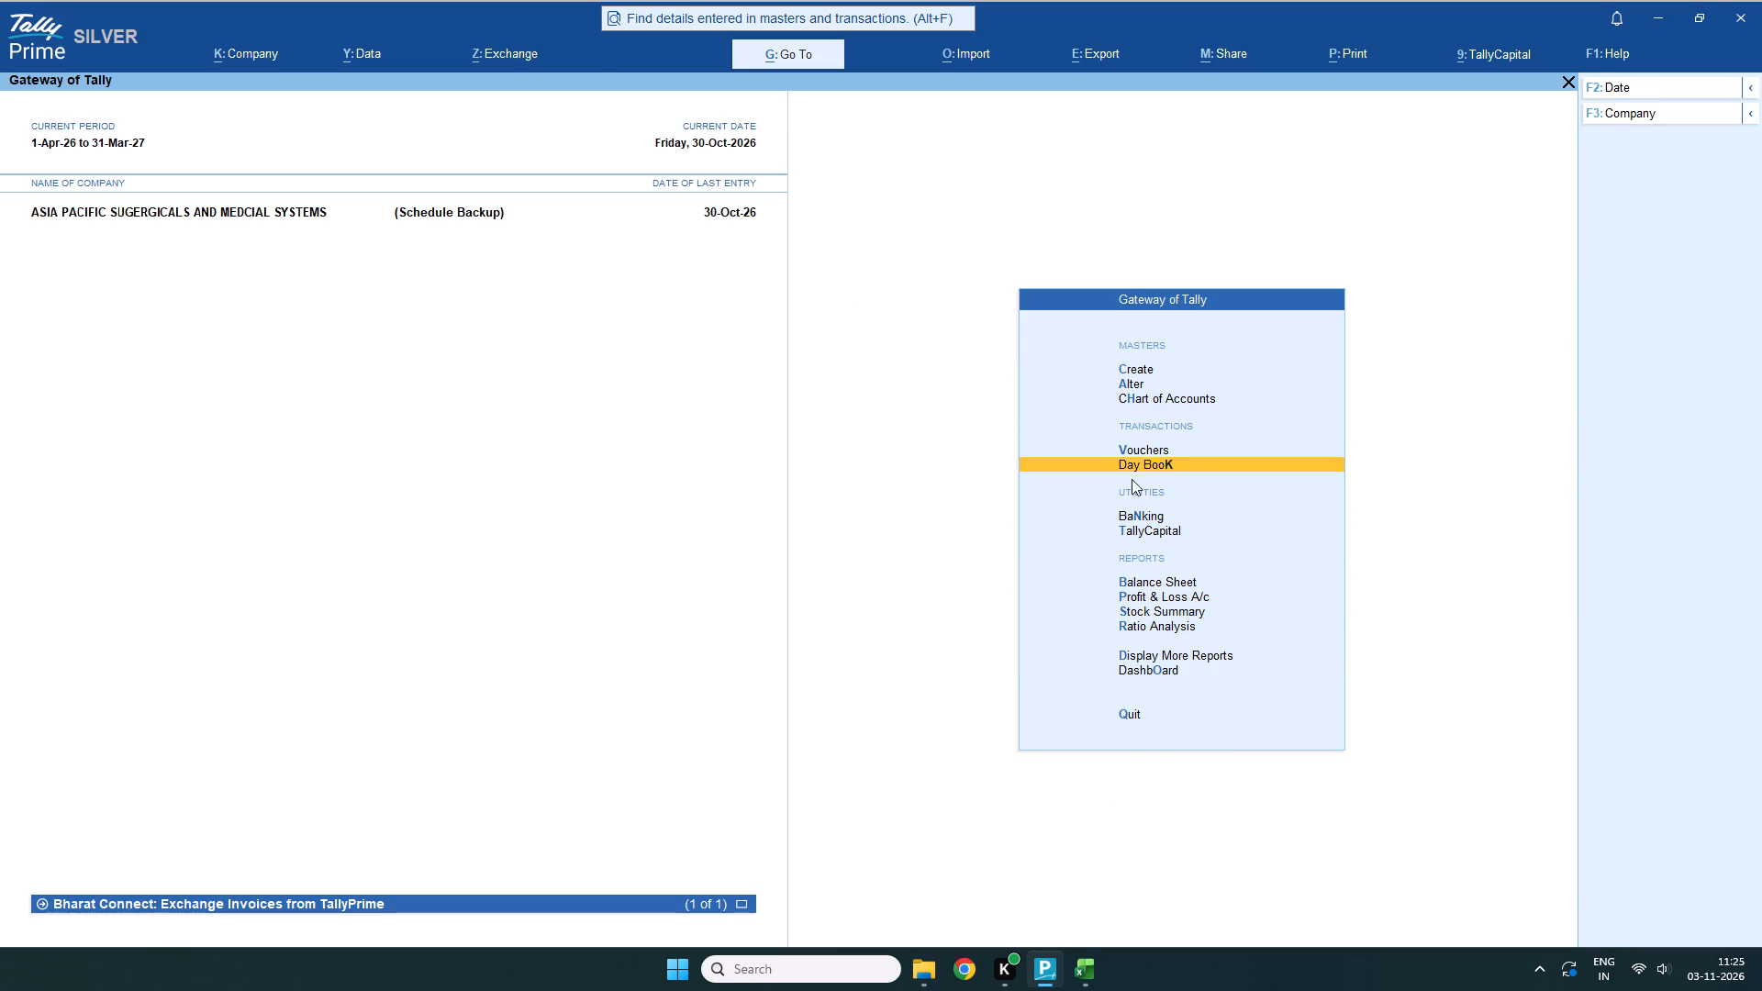
left_click(1128, 459)
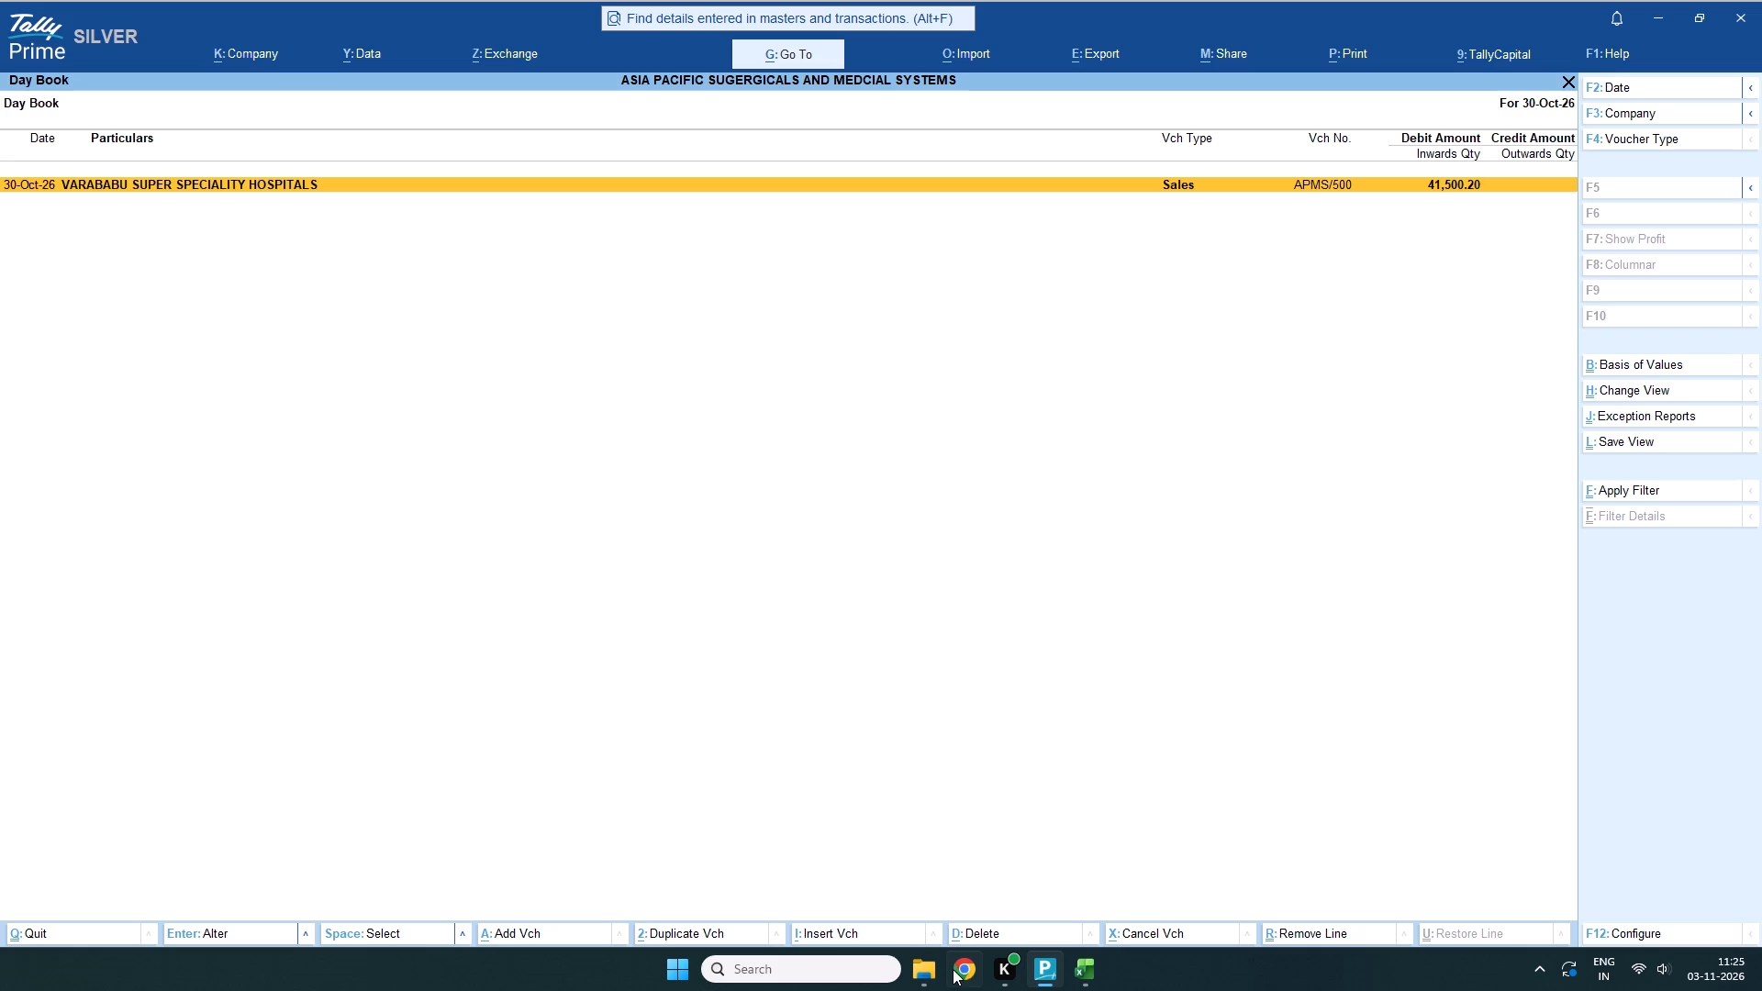
left_click(1105, 858)
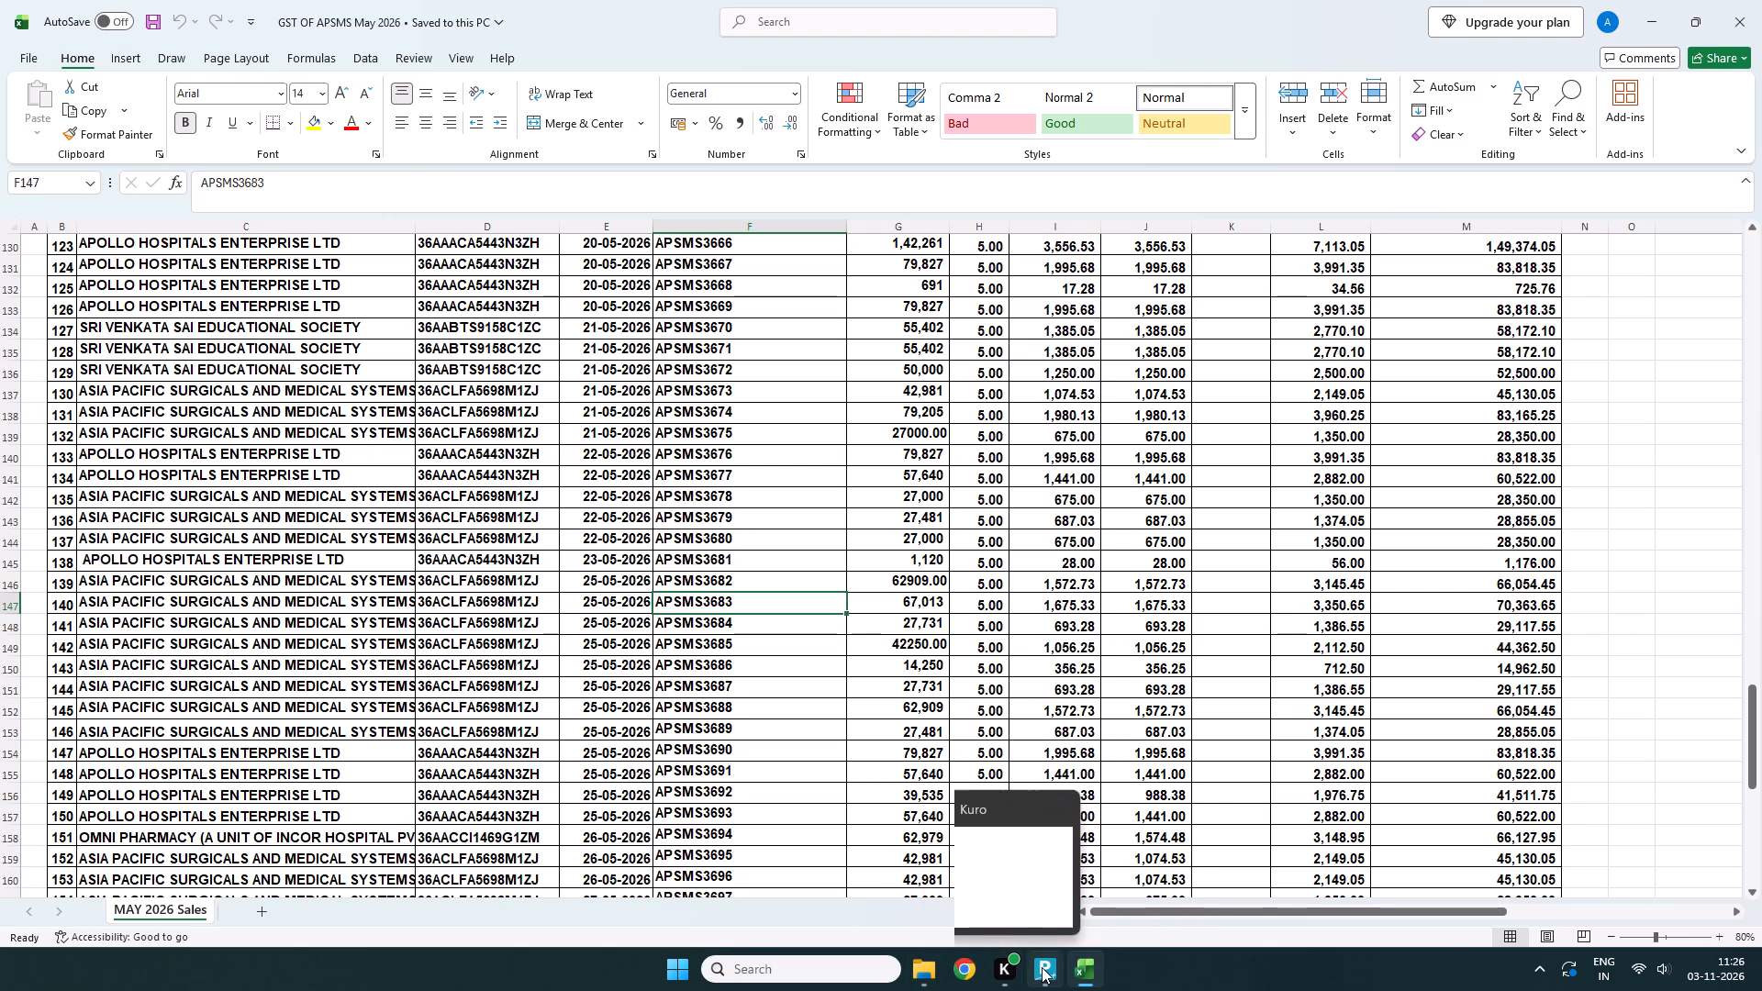
left_click(1070, 868)
left_click_drag(1617, 73, 1623, 89)
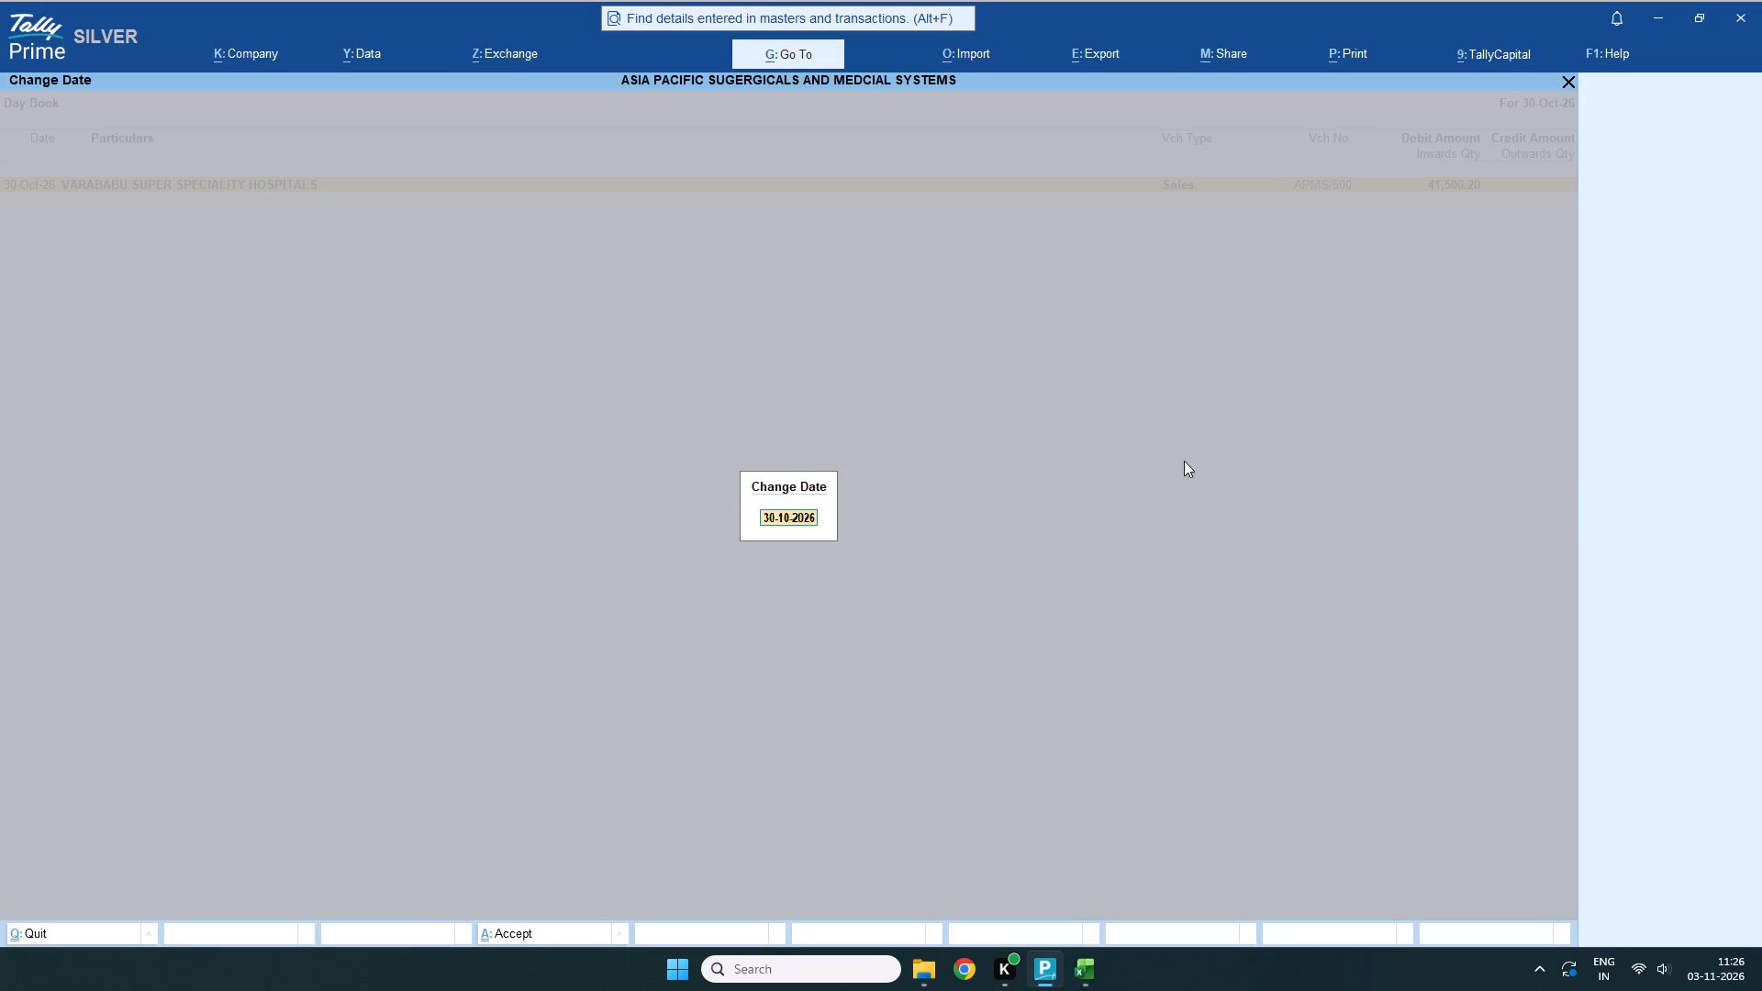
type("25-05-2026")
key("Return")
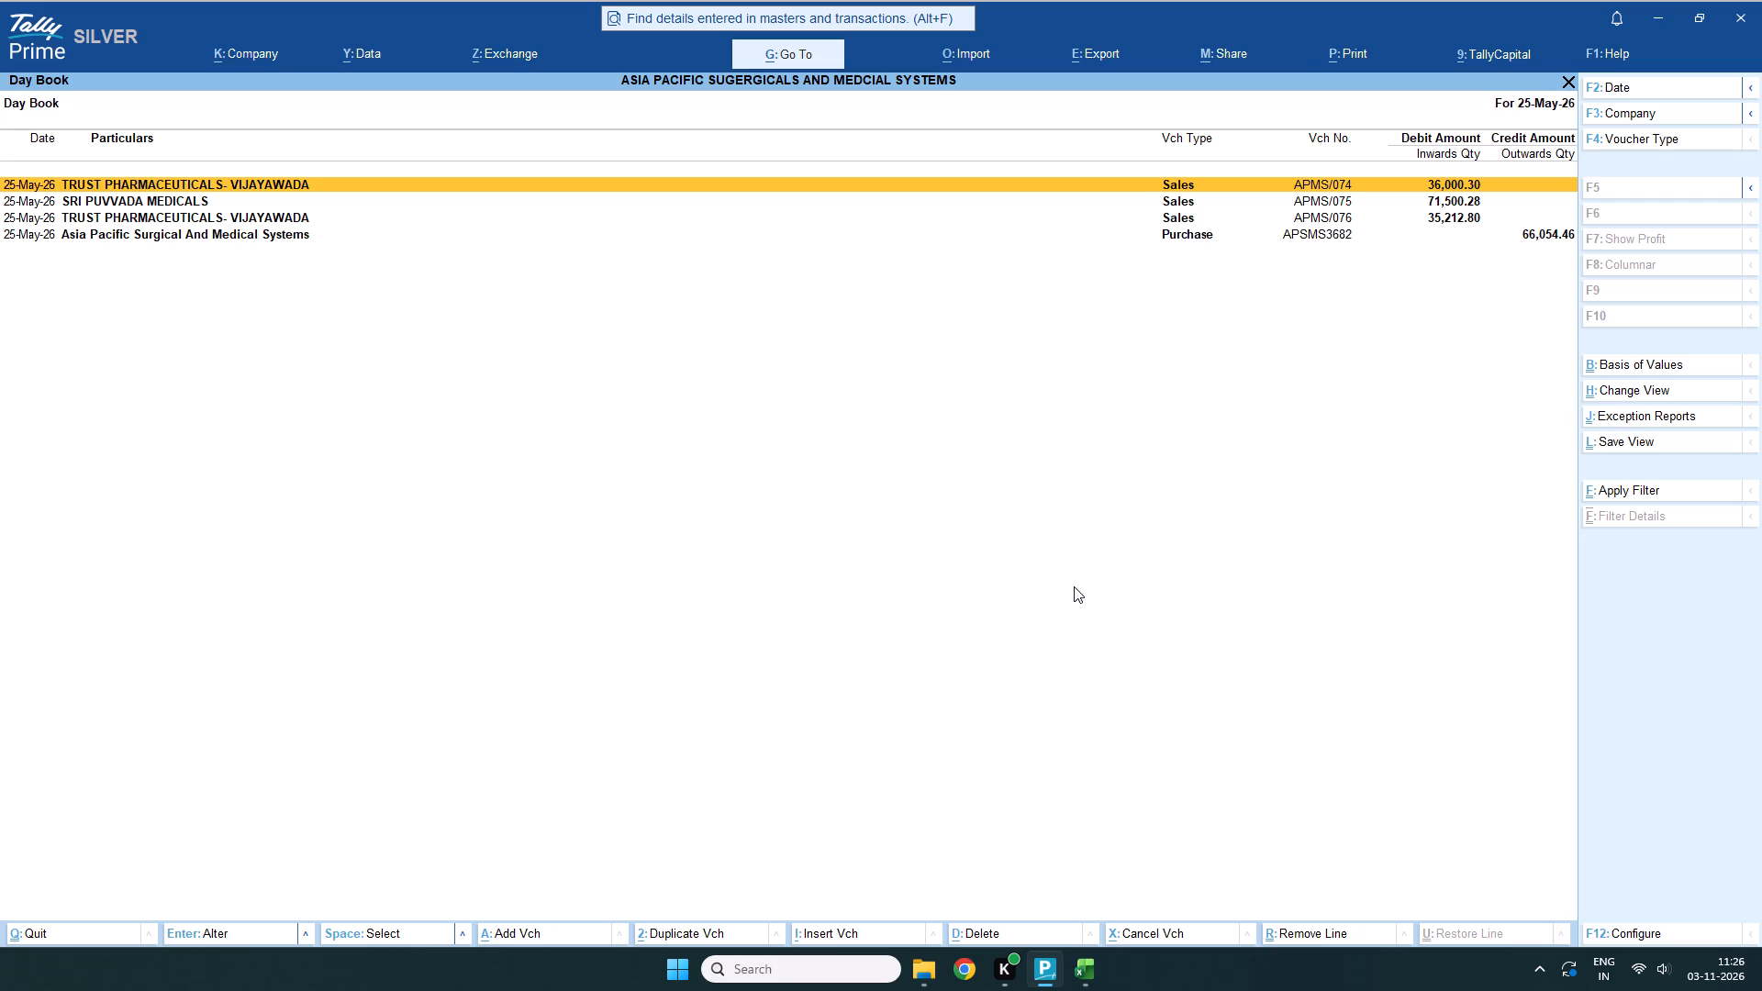
View sales voucher APMS/074 from the Day Book and return to the Gateway of Tally.
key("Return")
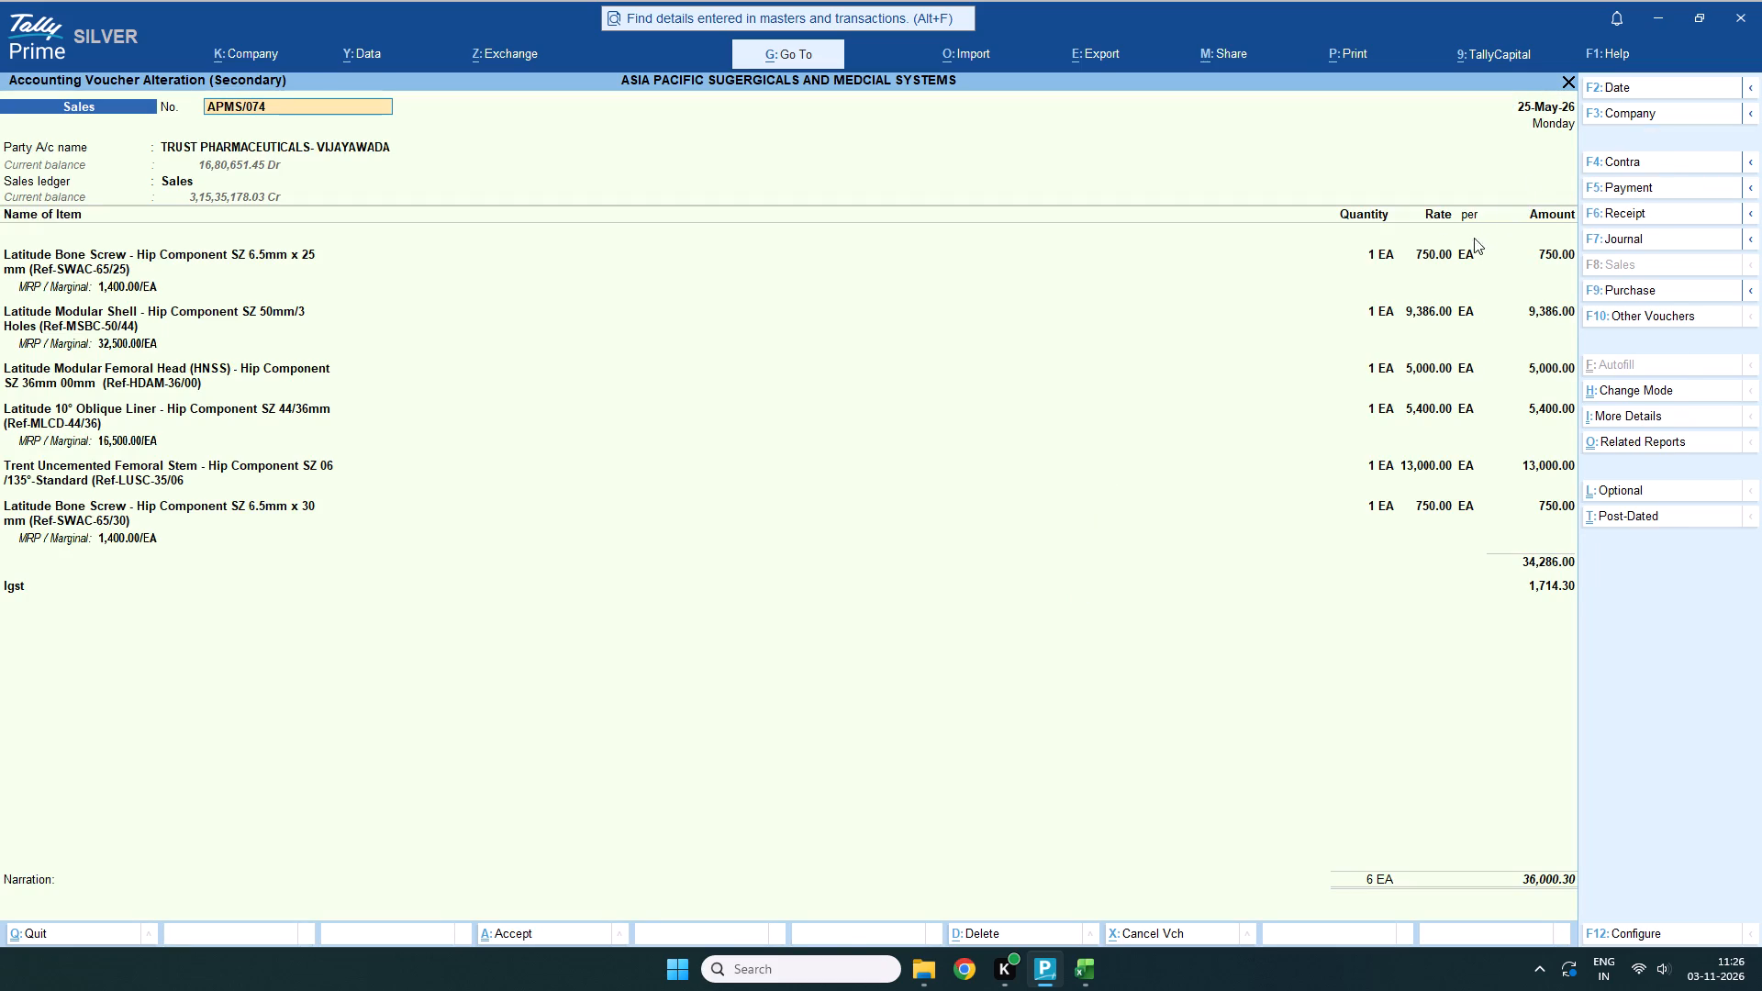
left_click(1566, 86)
left_click(1569, 80)
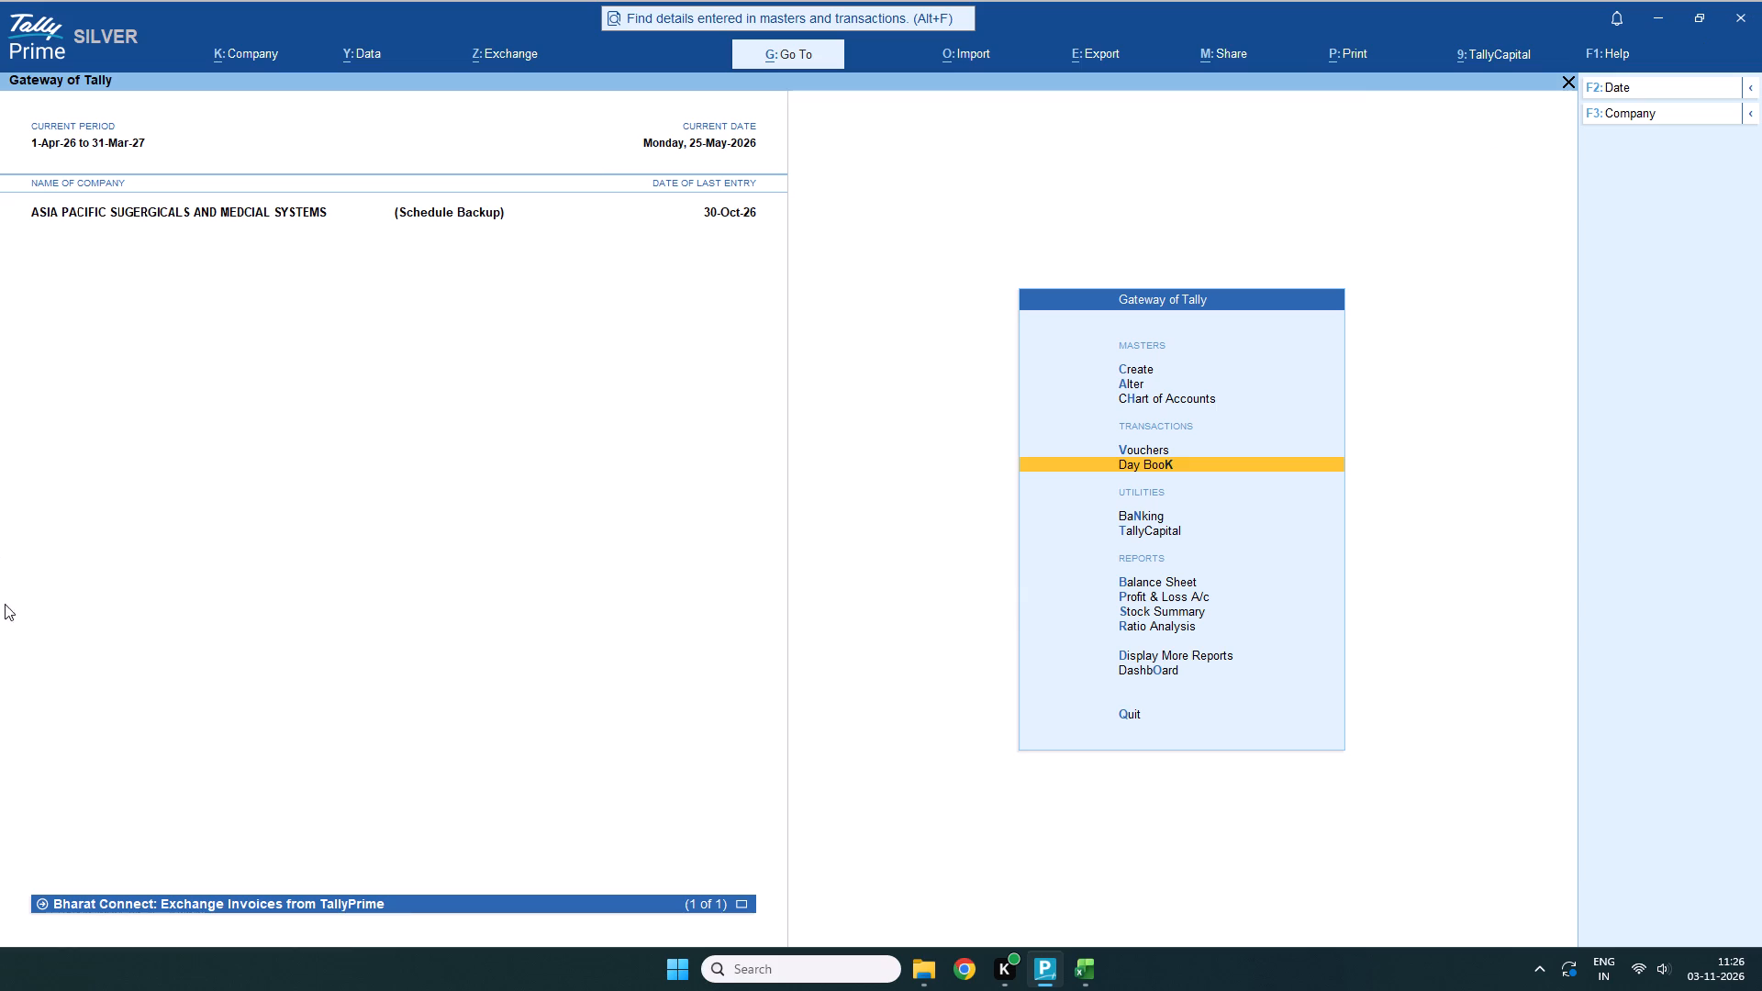
Start a new accounting voucher dated 25-May-26 and change its type to Purchase.
scroll(1189, 493, "up", 1)
left_click(1155, 440)
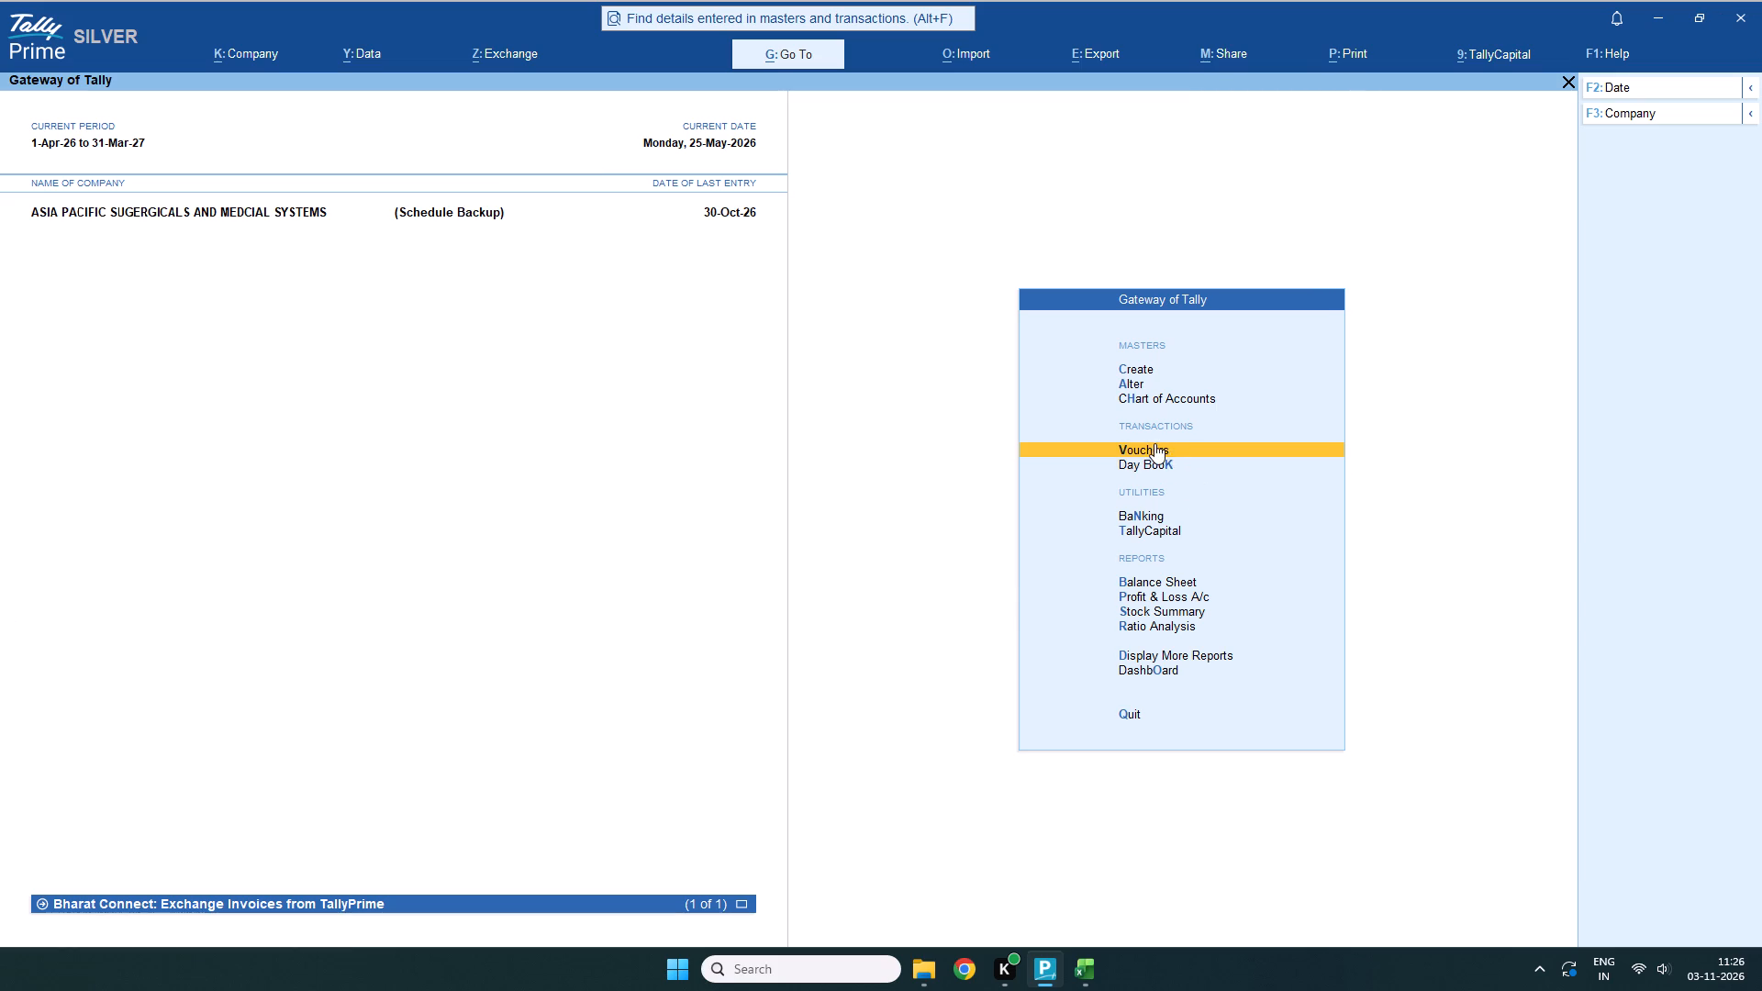
left_click(1148, 451)
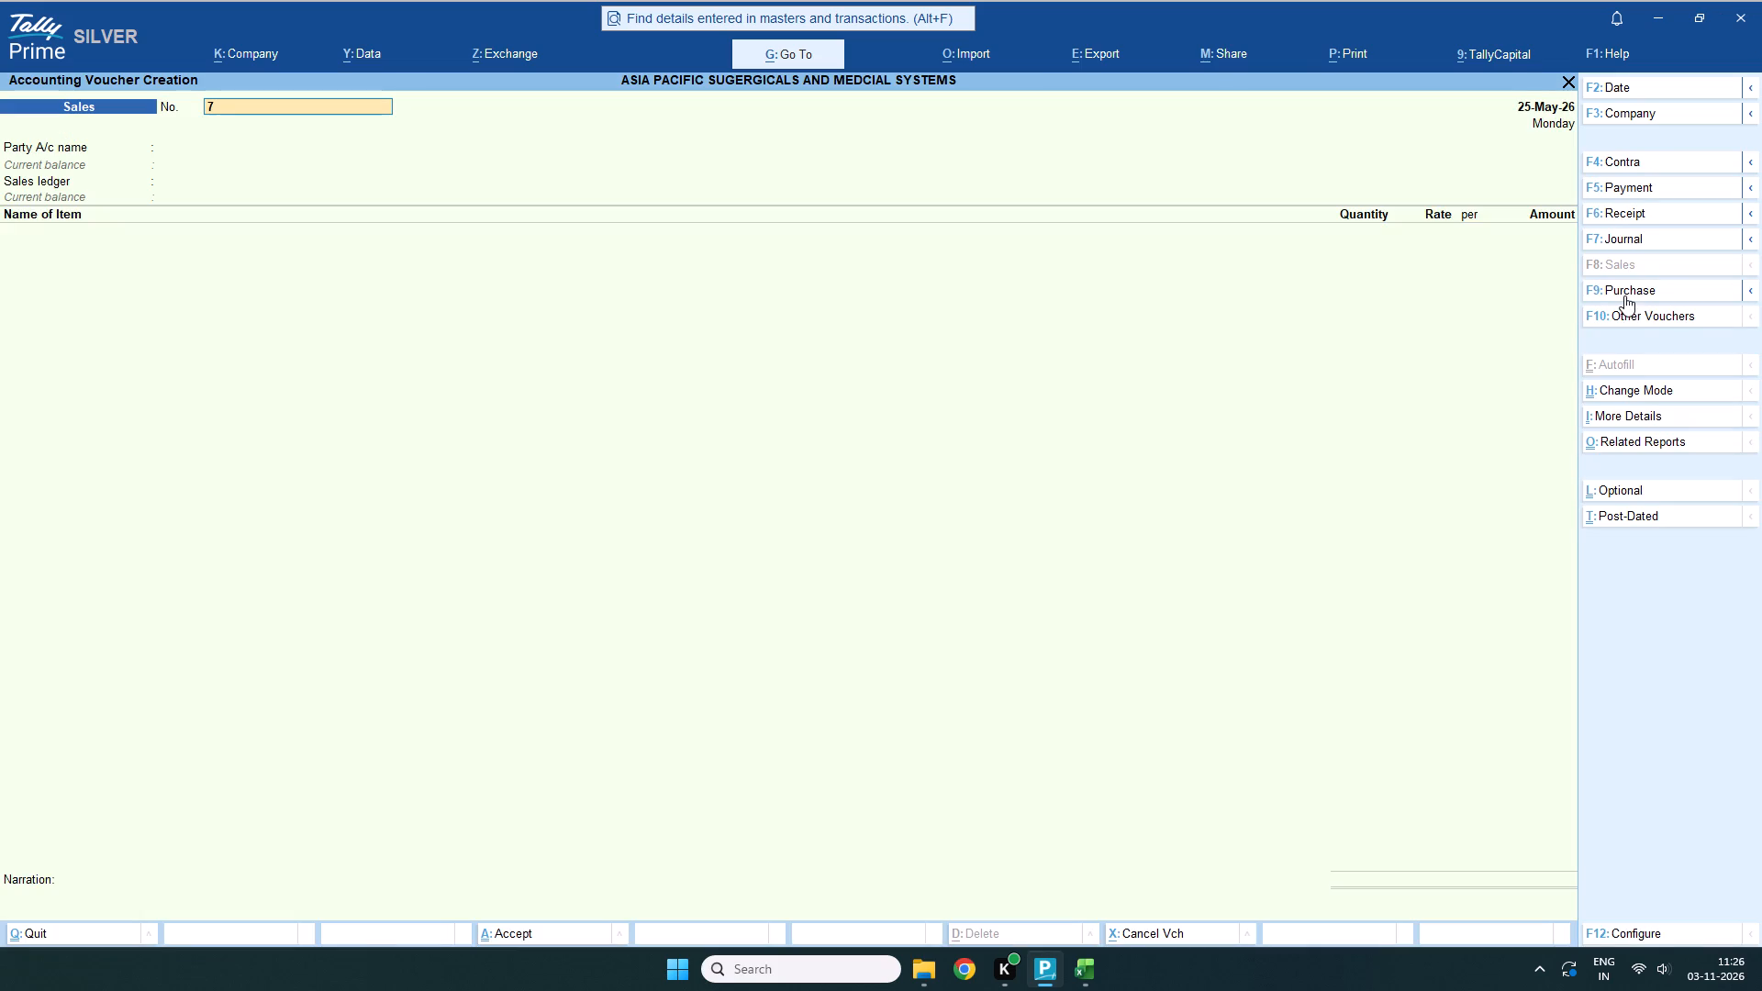
left_click_drag(1623, 295, 1623, 303)
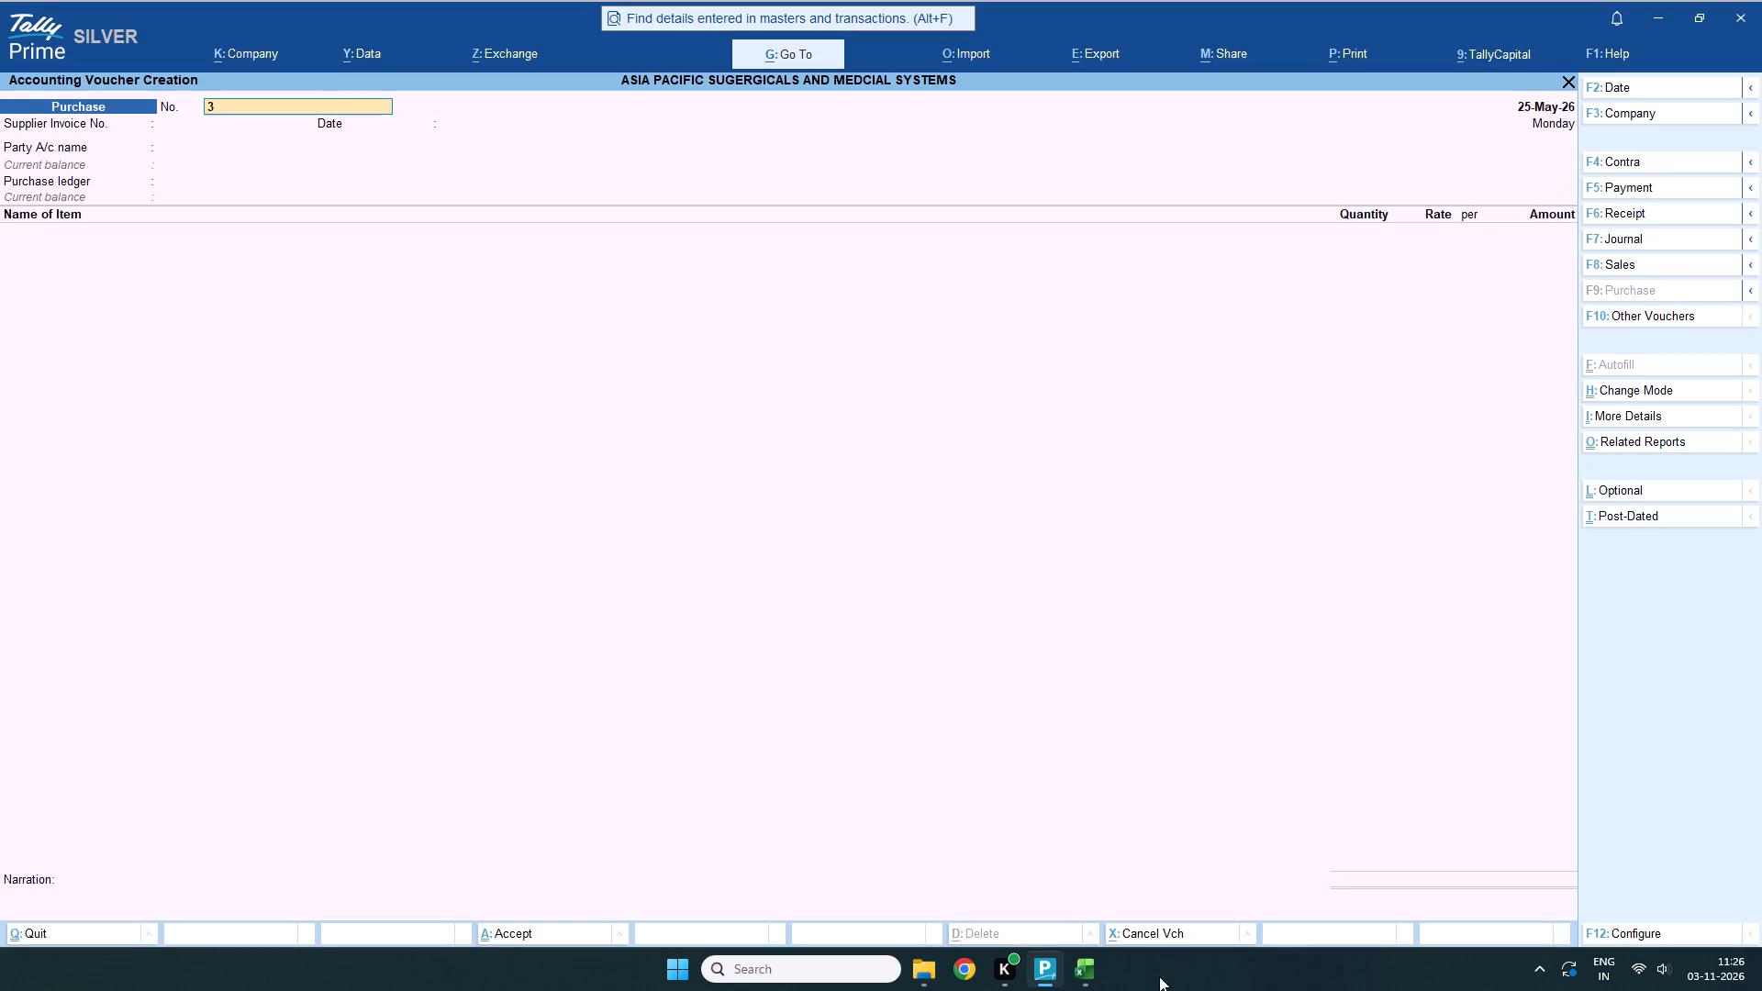
Switch to Google Chrome.
left_click(968, 965)
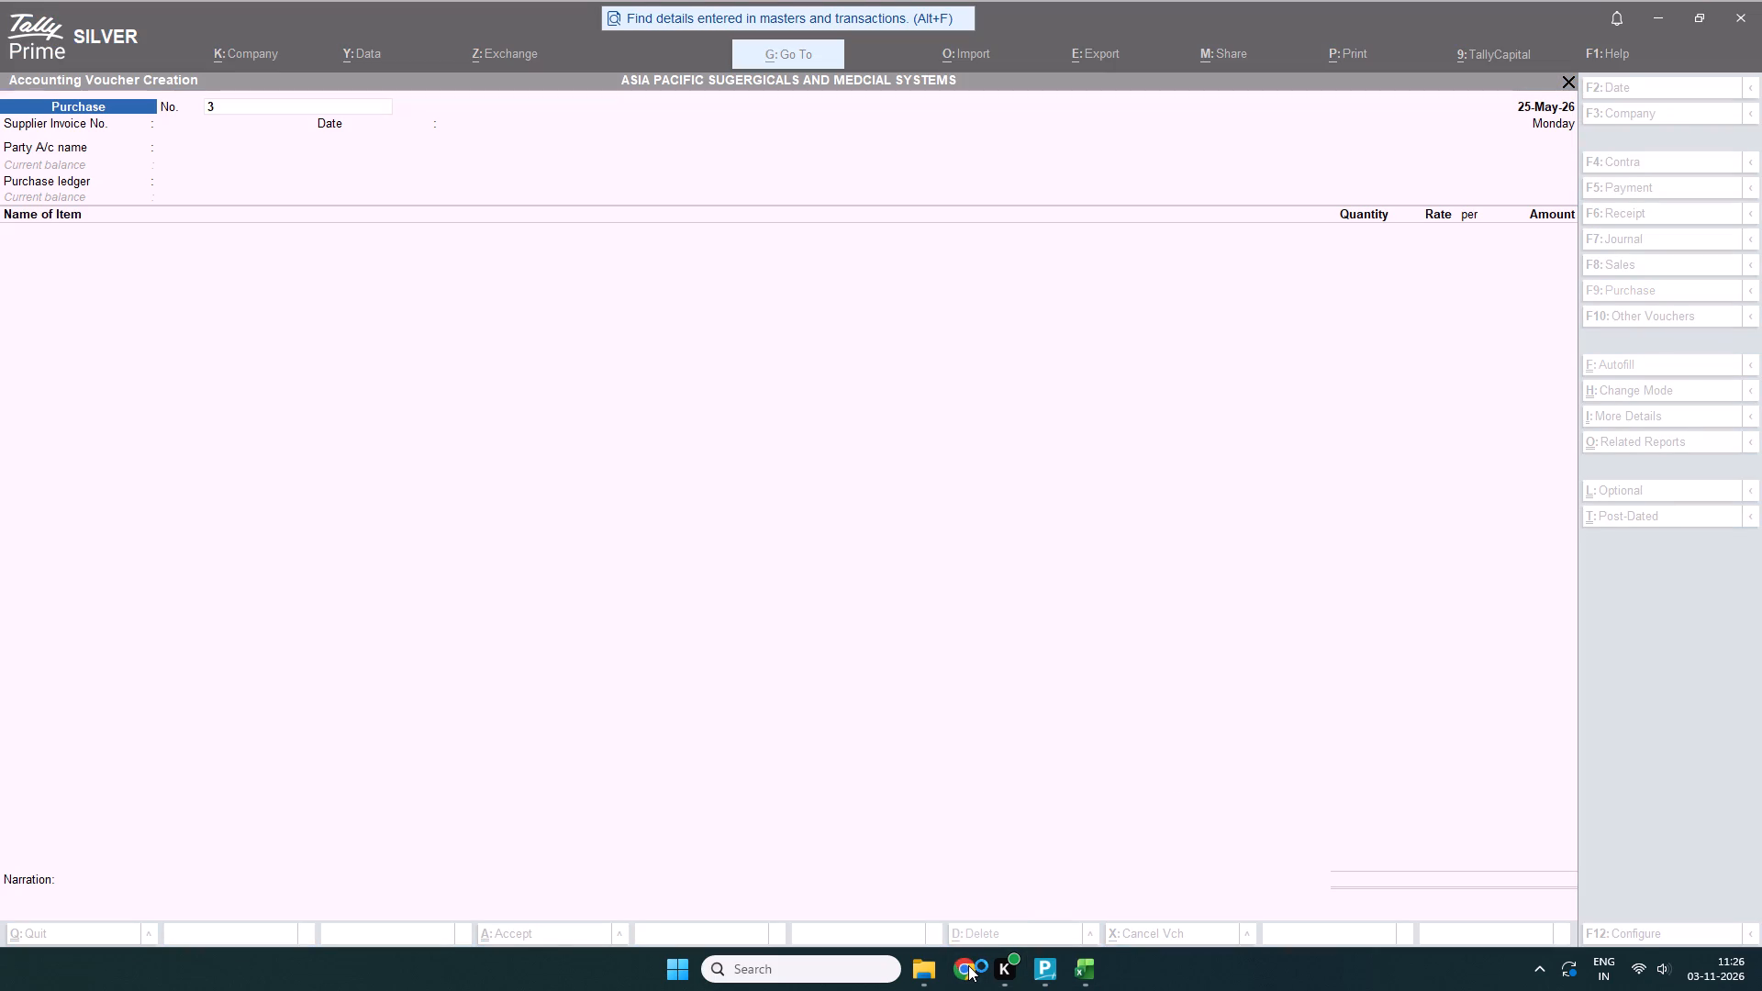
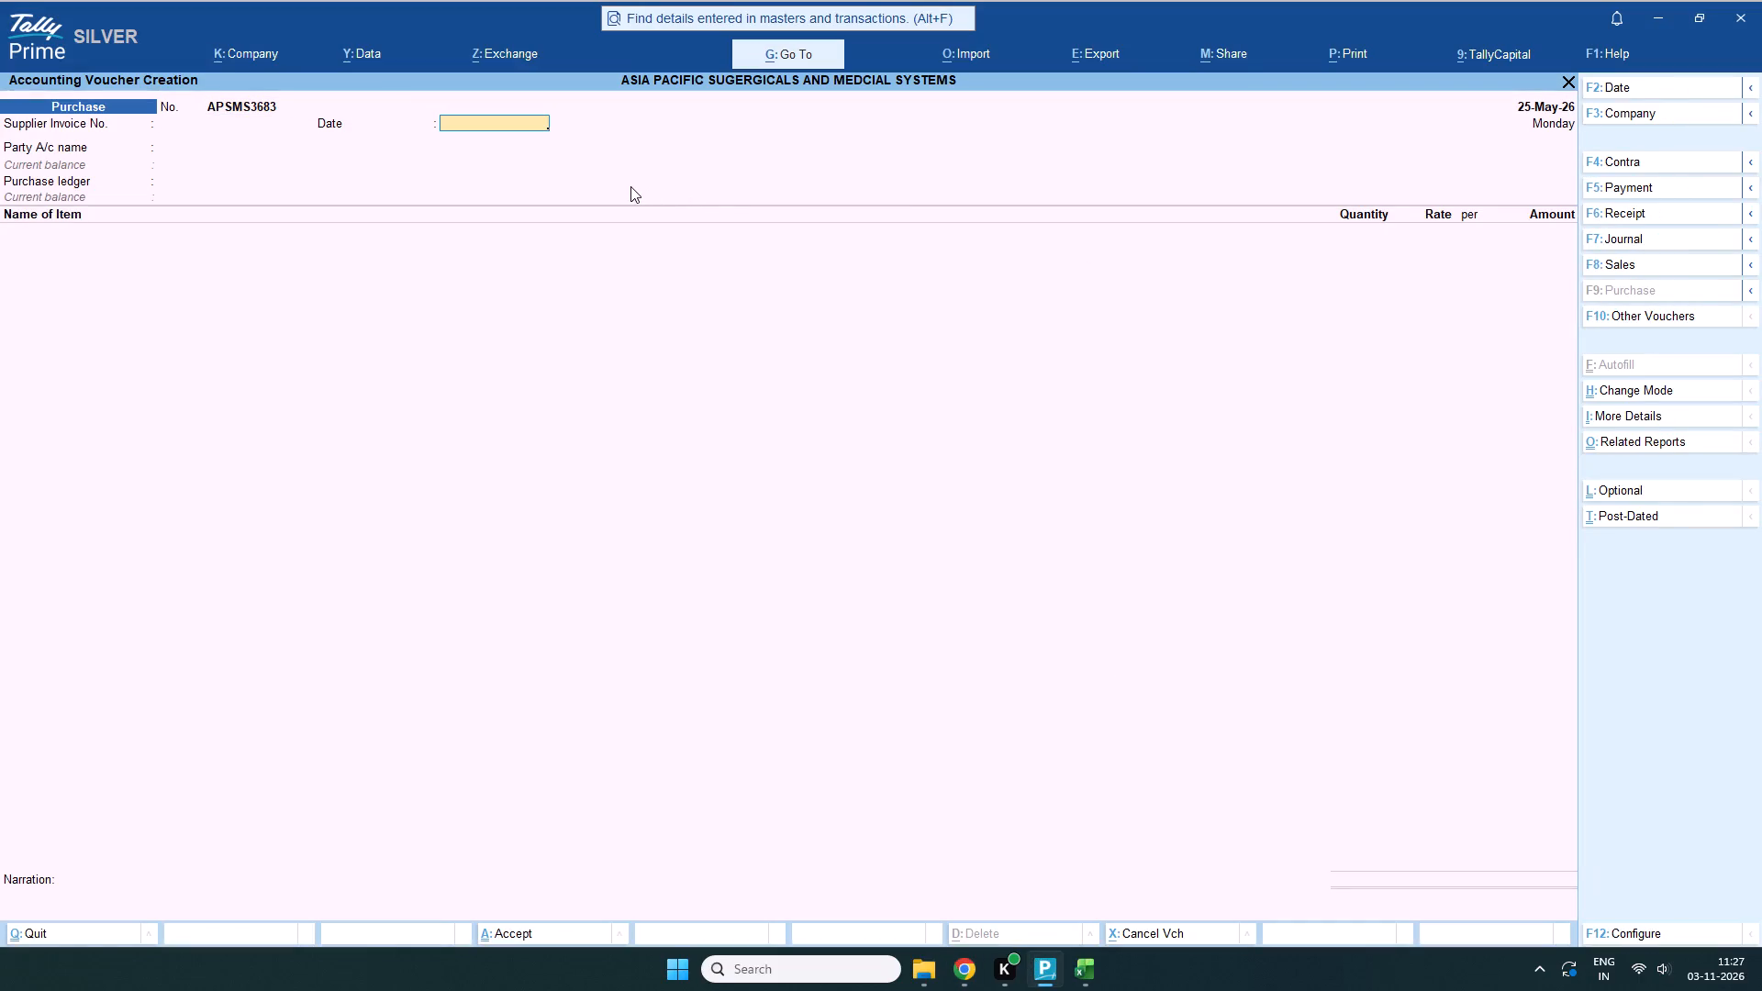
Enter APSMS3683 as the supplier invoice number in the purchase voucher and accept 25-May-26 as its date.
left_click(206, 112)
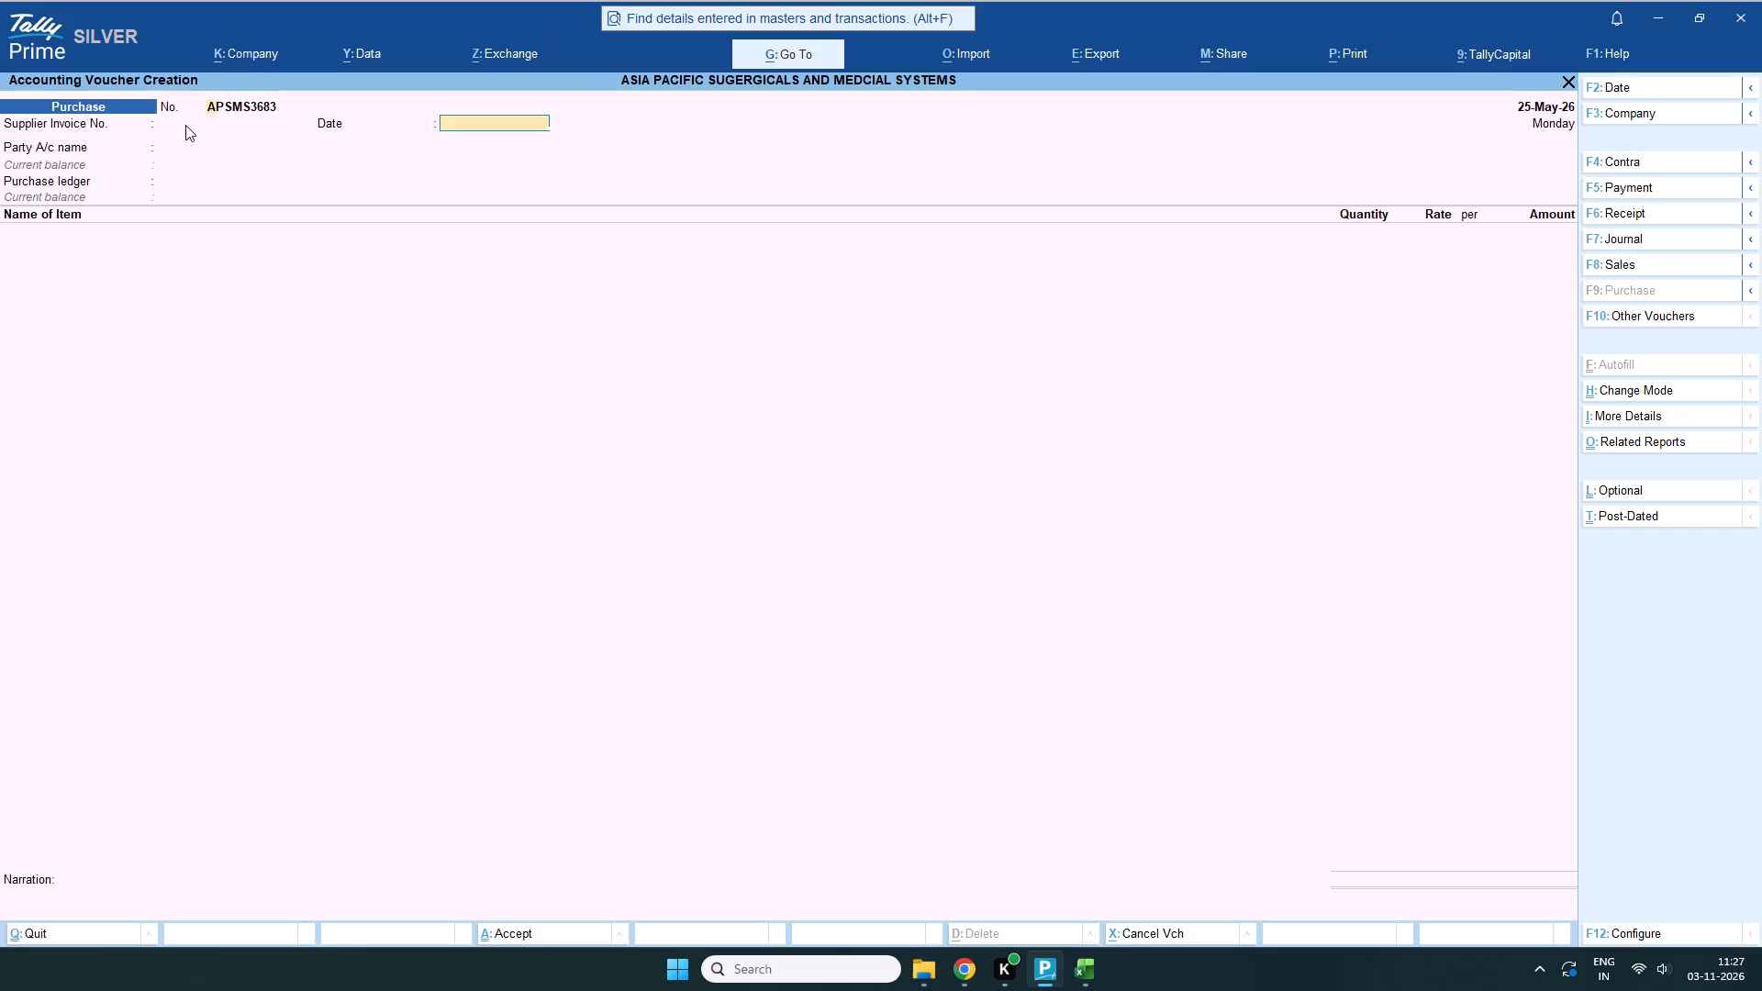
left_click(185, 125)
key("ctrl+v")
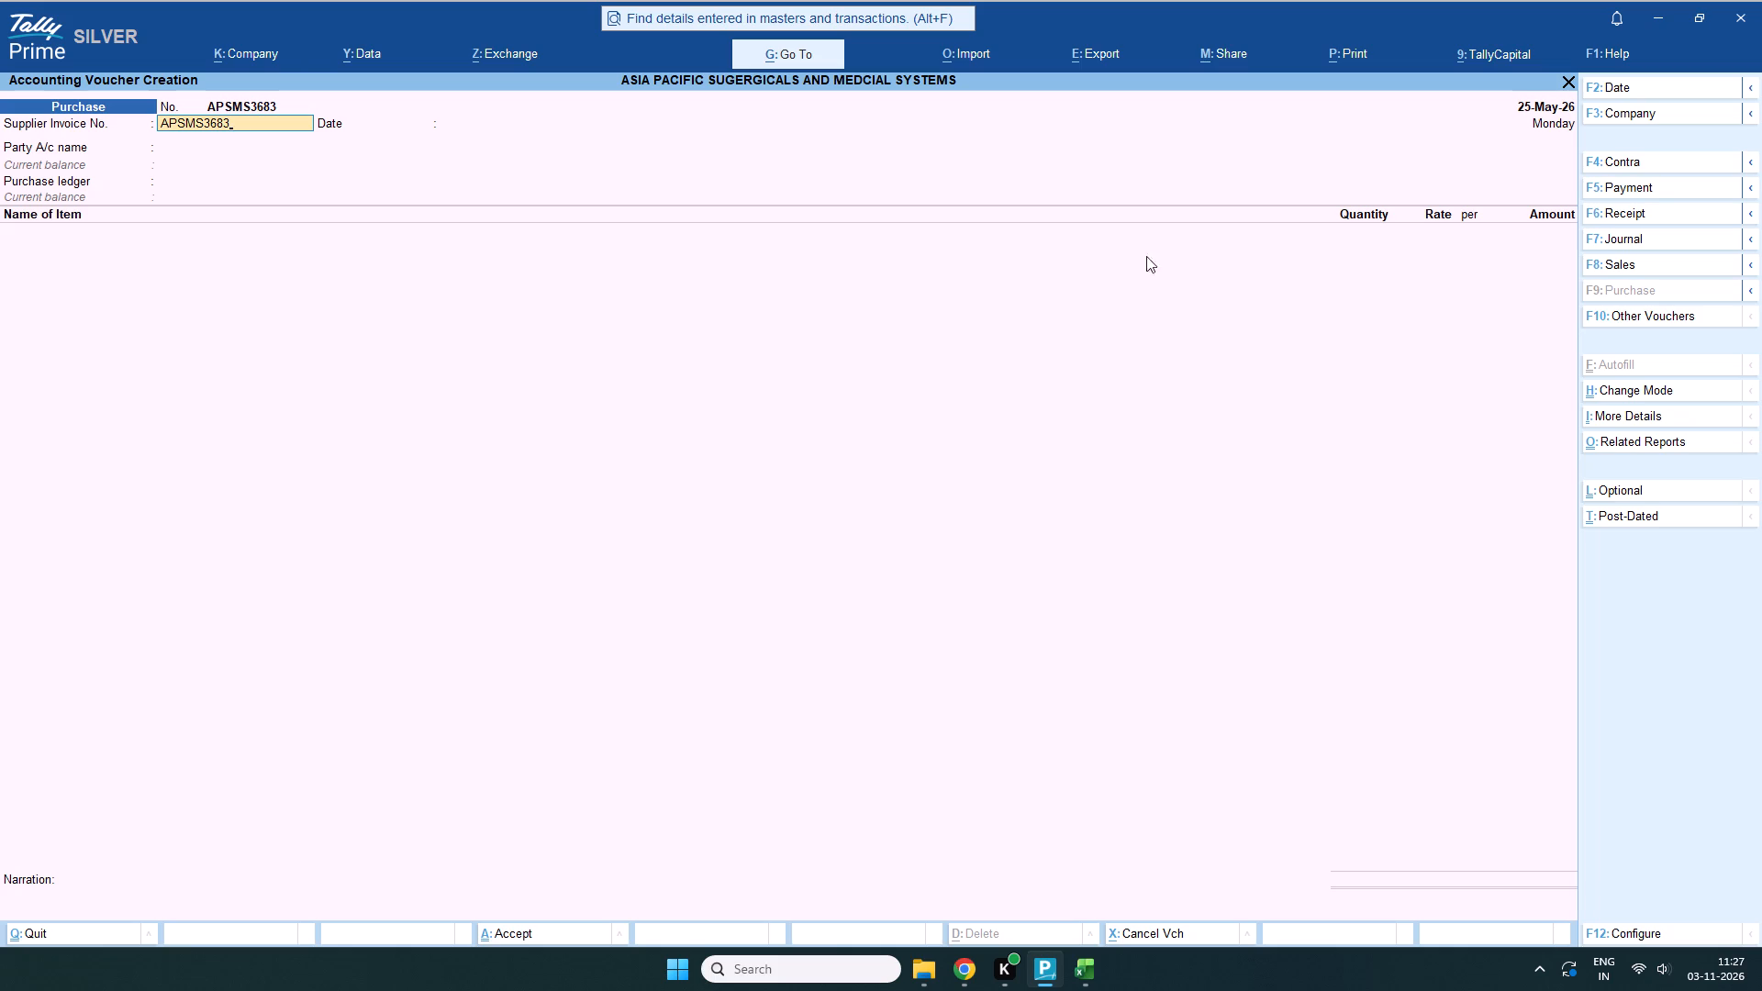
key("Return")
key("Return")
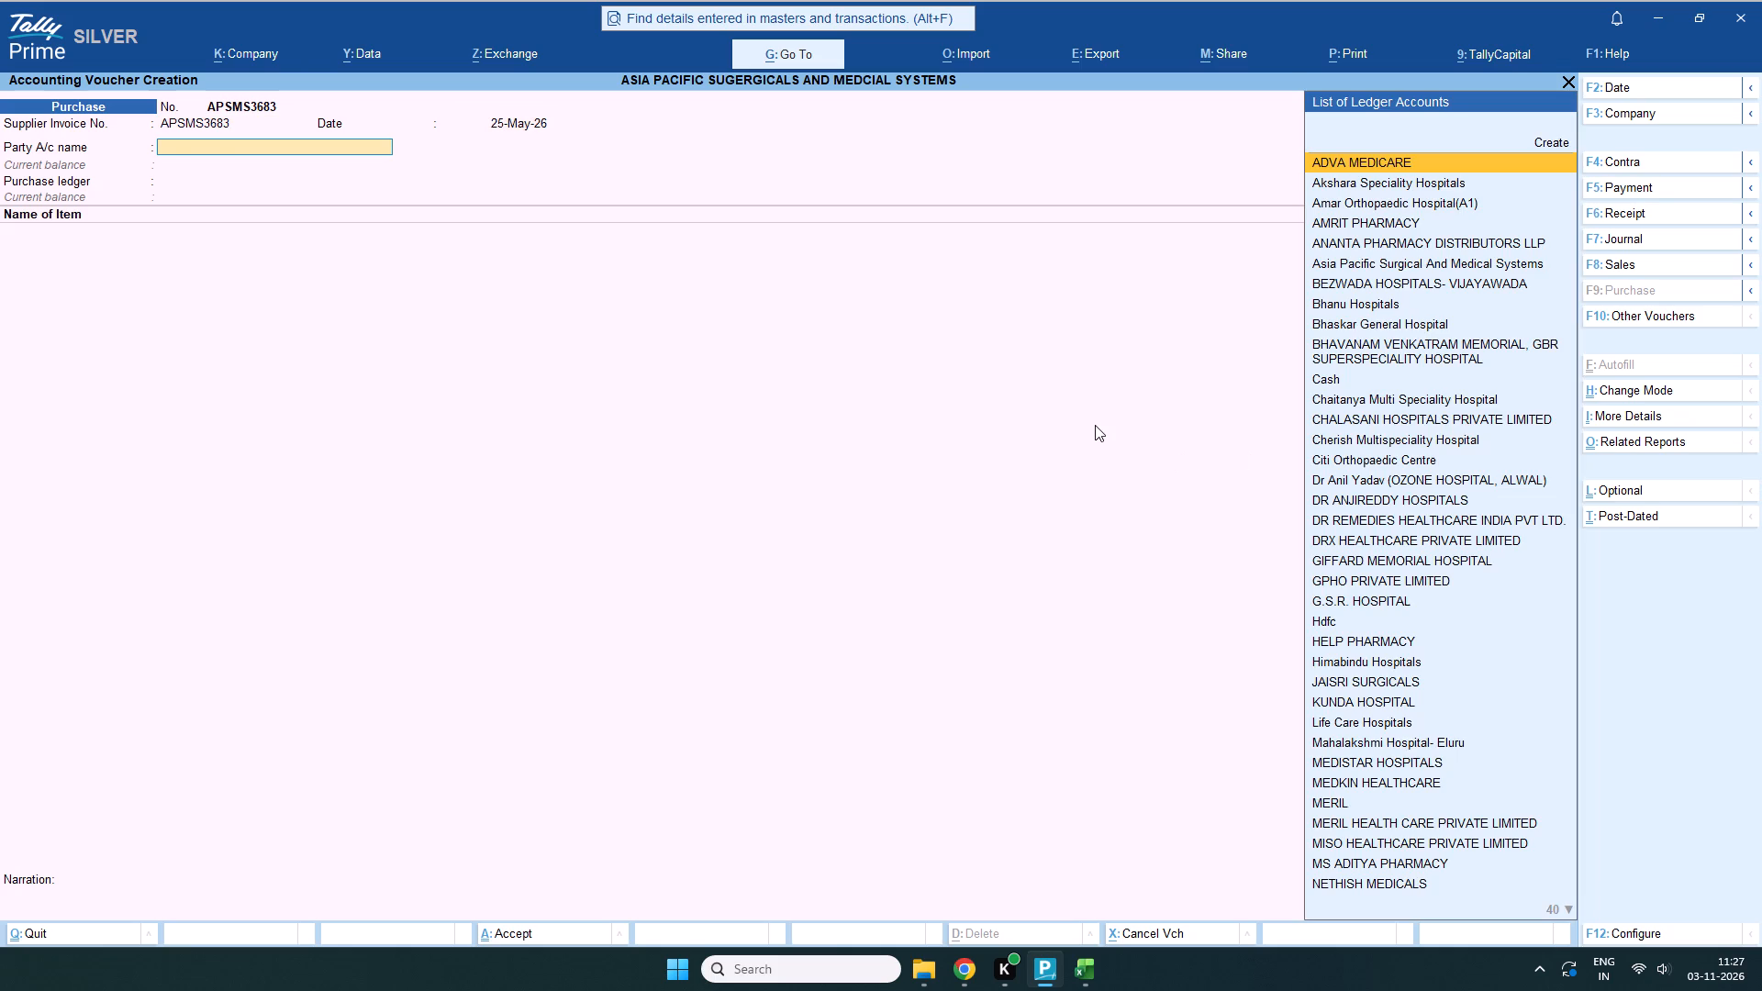
Set the party account to Asia Pacific Surgical And Medical Systems and the purchase ledger to Purchase.
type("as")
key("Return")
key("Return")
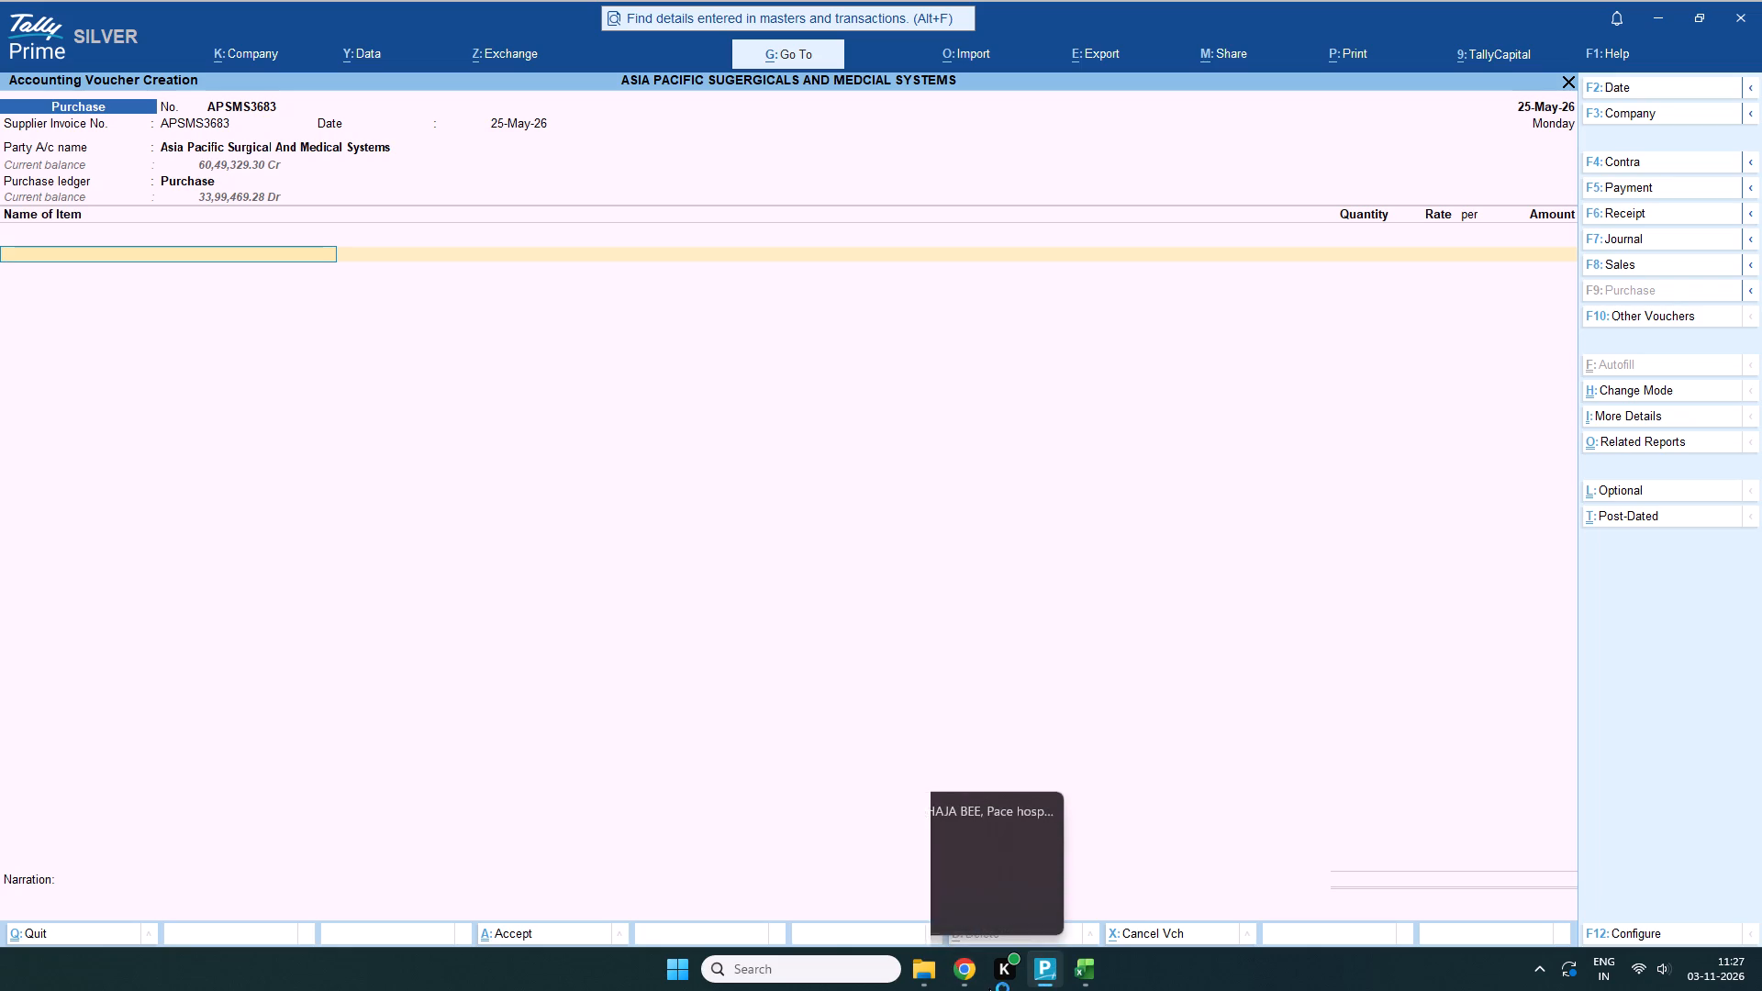
Reorder the taskbar so that the K application's icon sits just after the TallyPrime icon.
left_click_drag(1008, 978, 1049, 977)
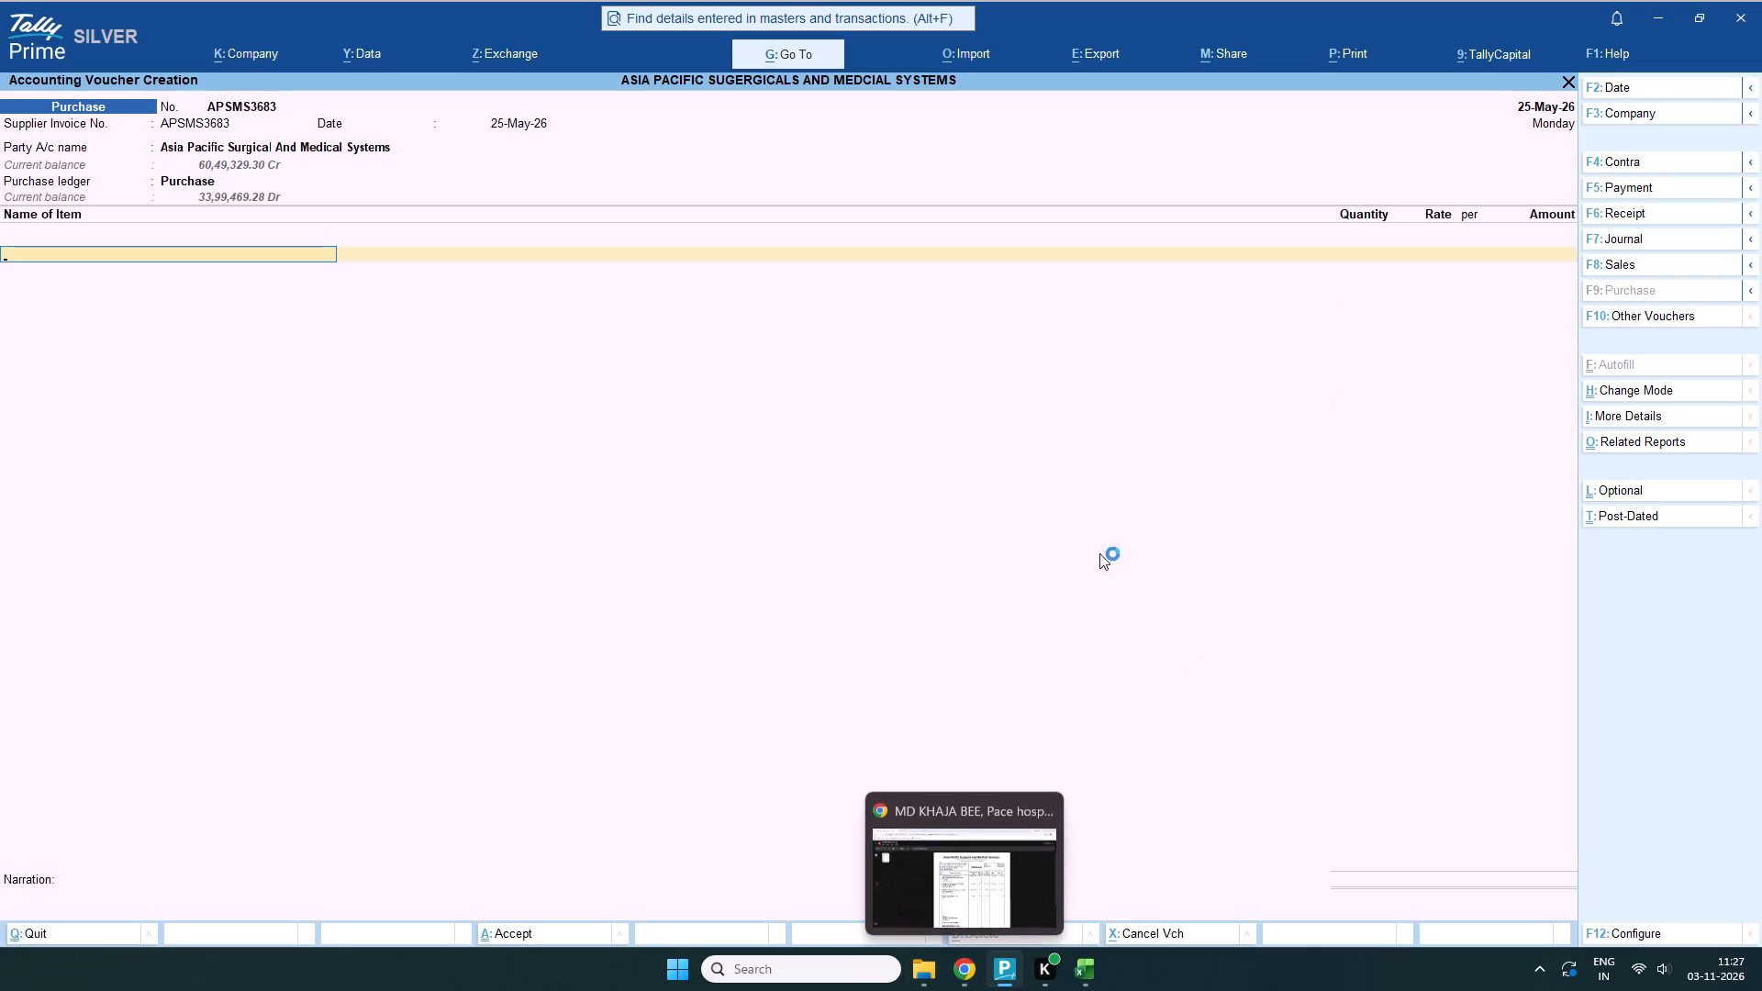
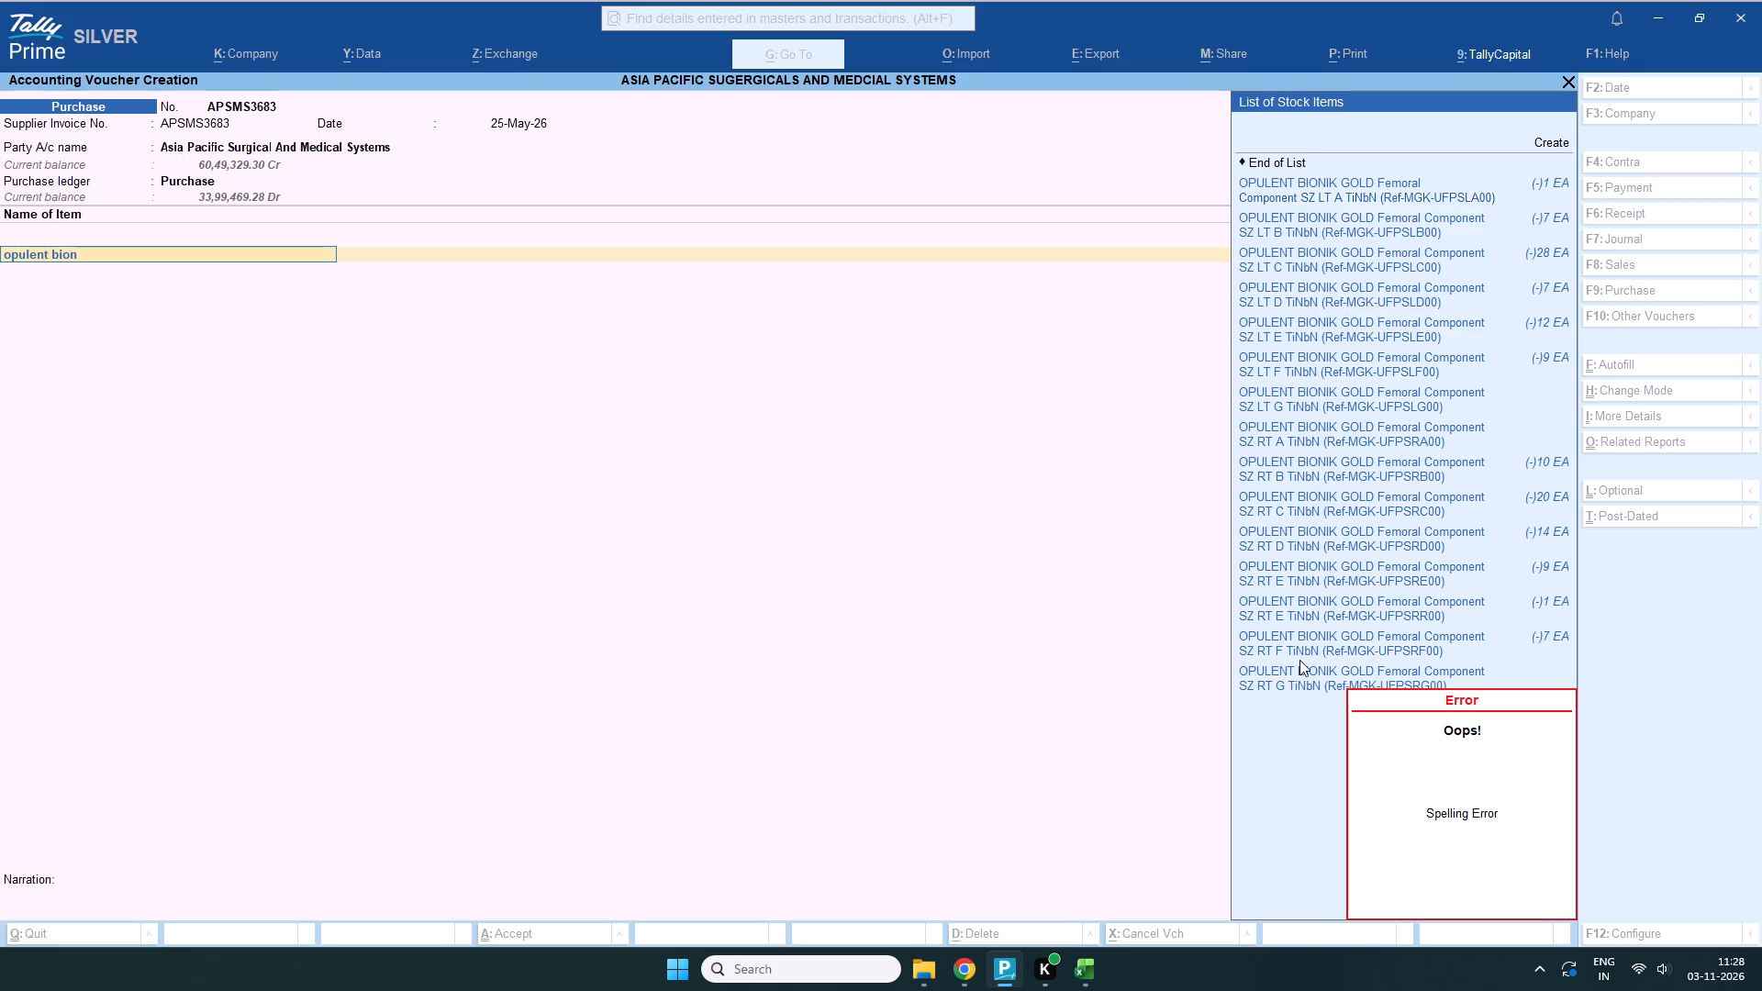
Select OPULENT BIONIK GOLD Femoral Component SZ RT D TiNbN (Ref-MGK-UFPSRD00) as the first stock item of the purchase voucher.
left_click(1285, 543)
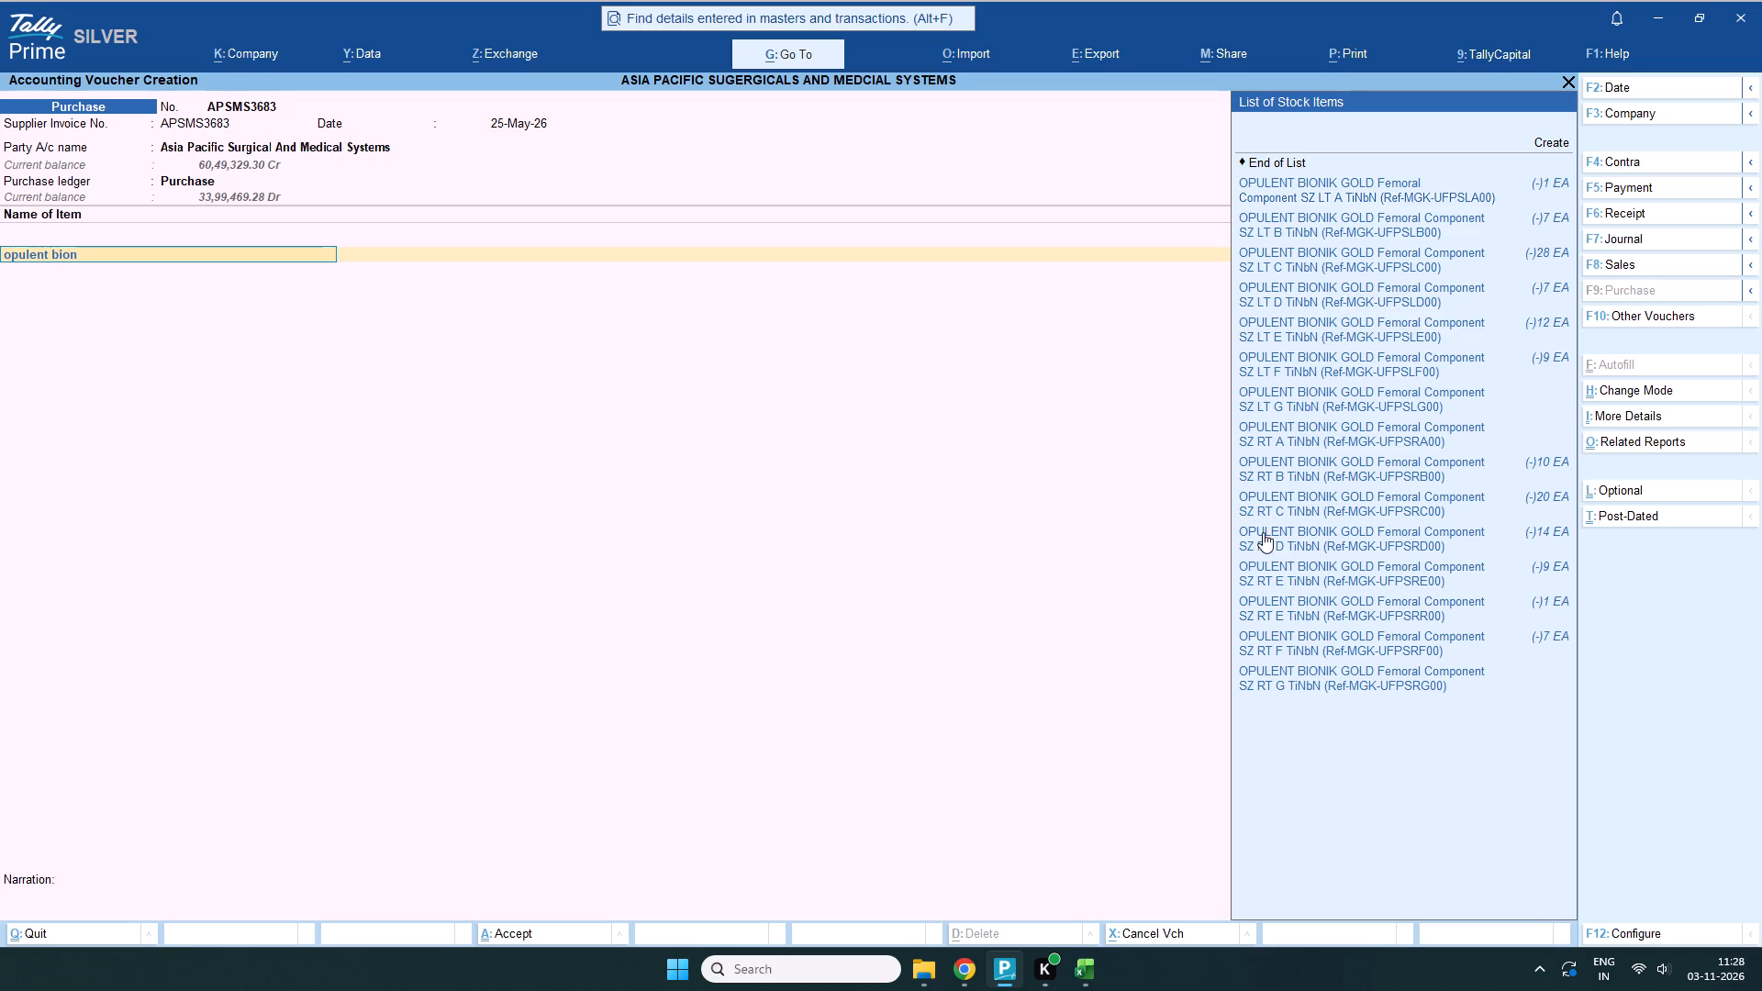
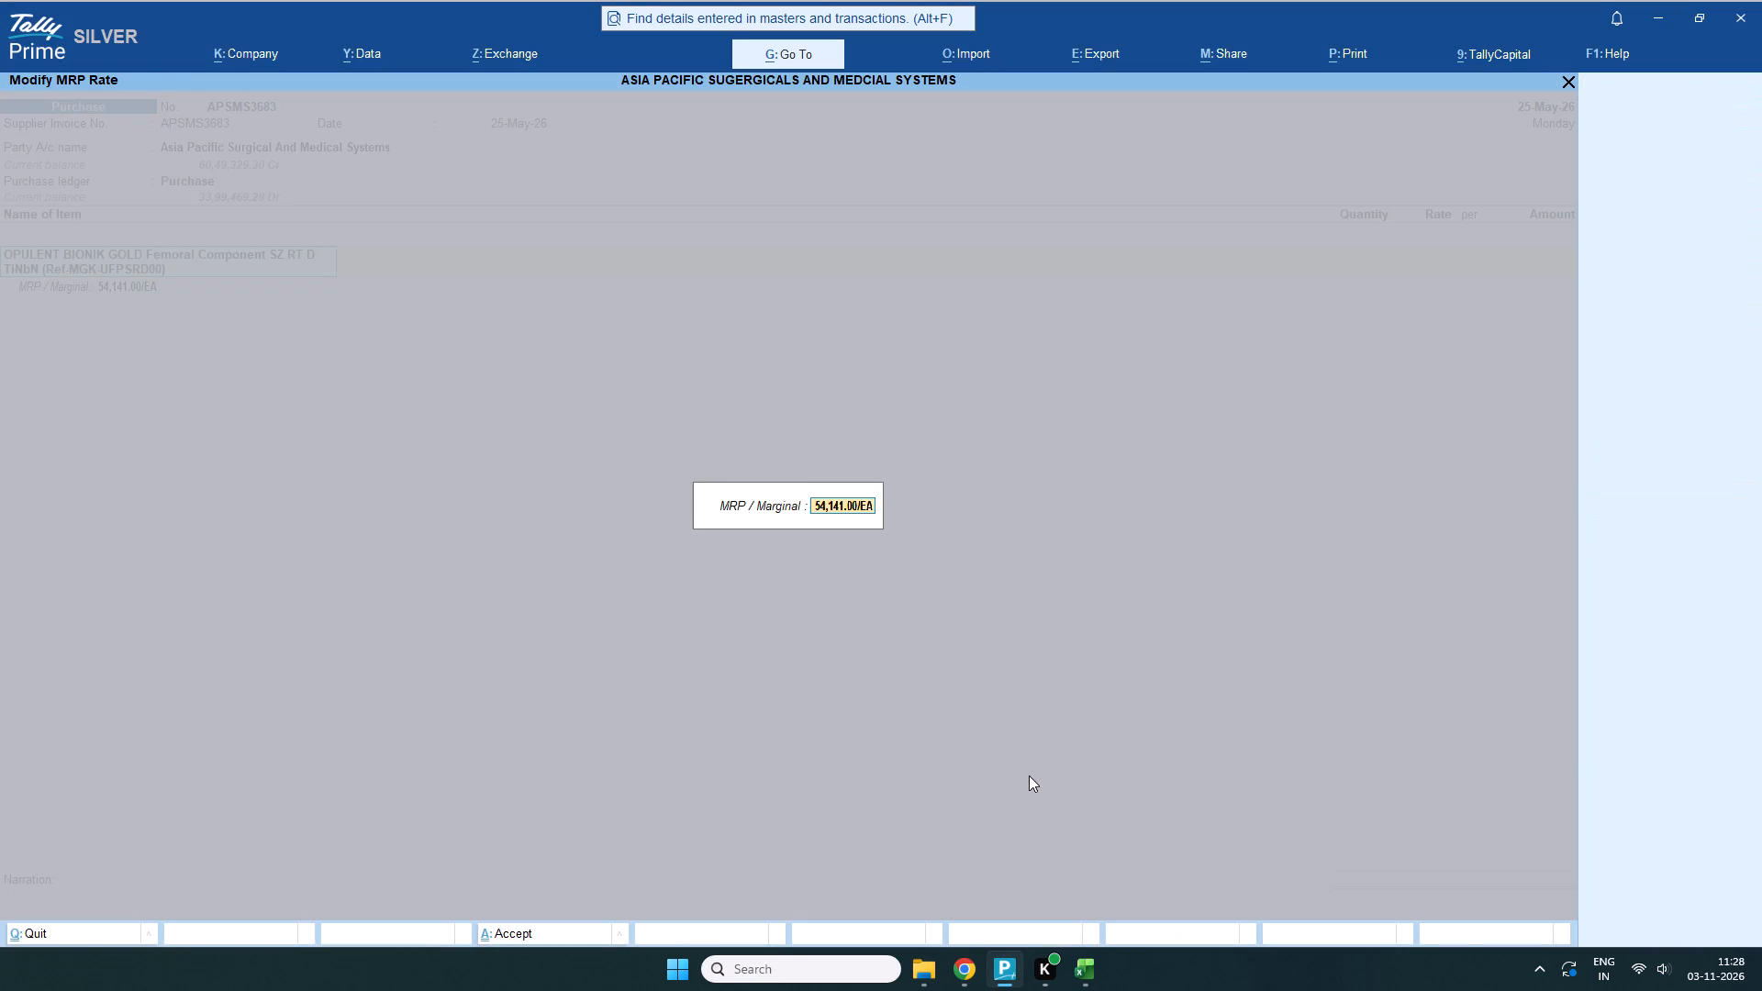
Leave the item allocation and open the master of OPULENT BIONIK GOLD Femoral Component SZ RT D TiNbN (Ref-MGK-UFPSRD00) for alteration at its HSN/SAC code.
key("Return")
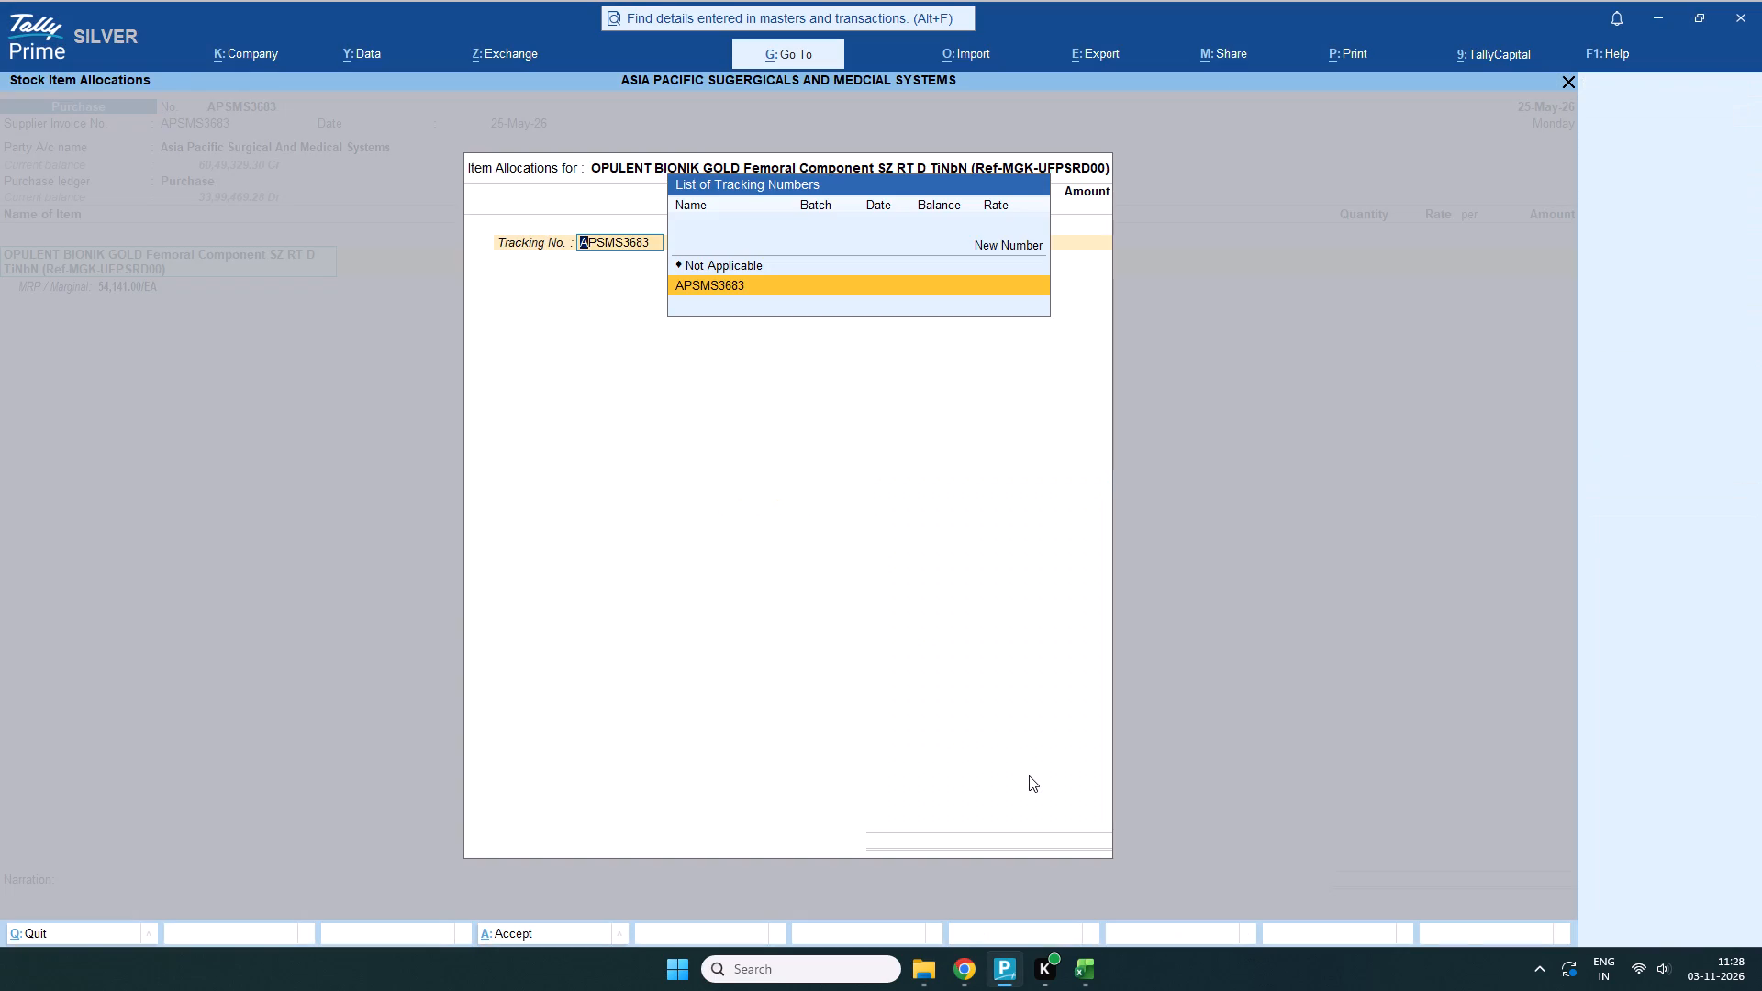
left_click(1564, 78)
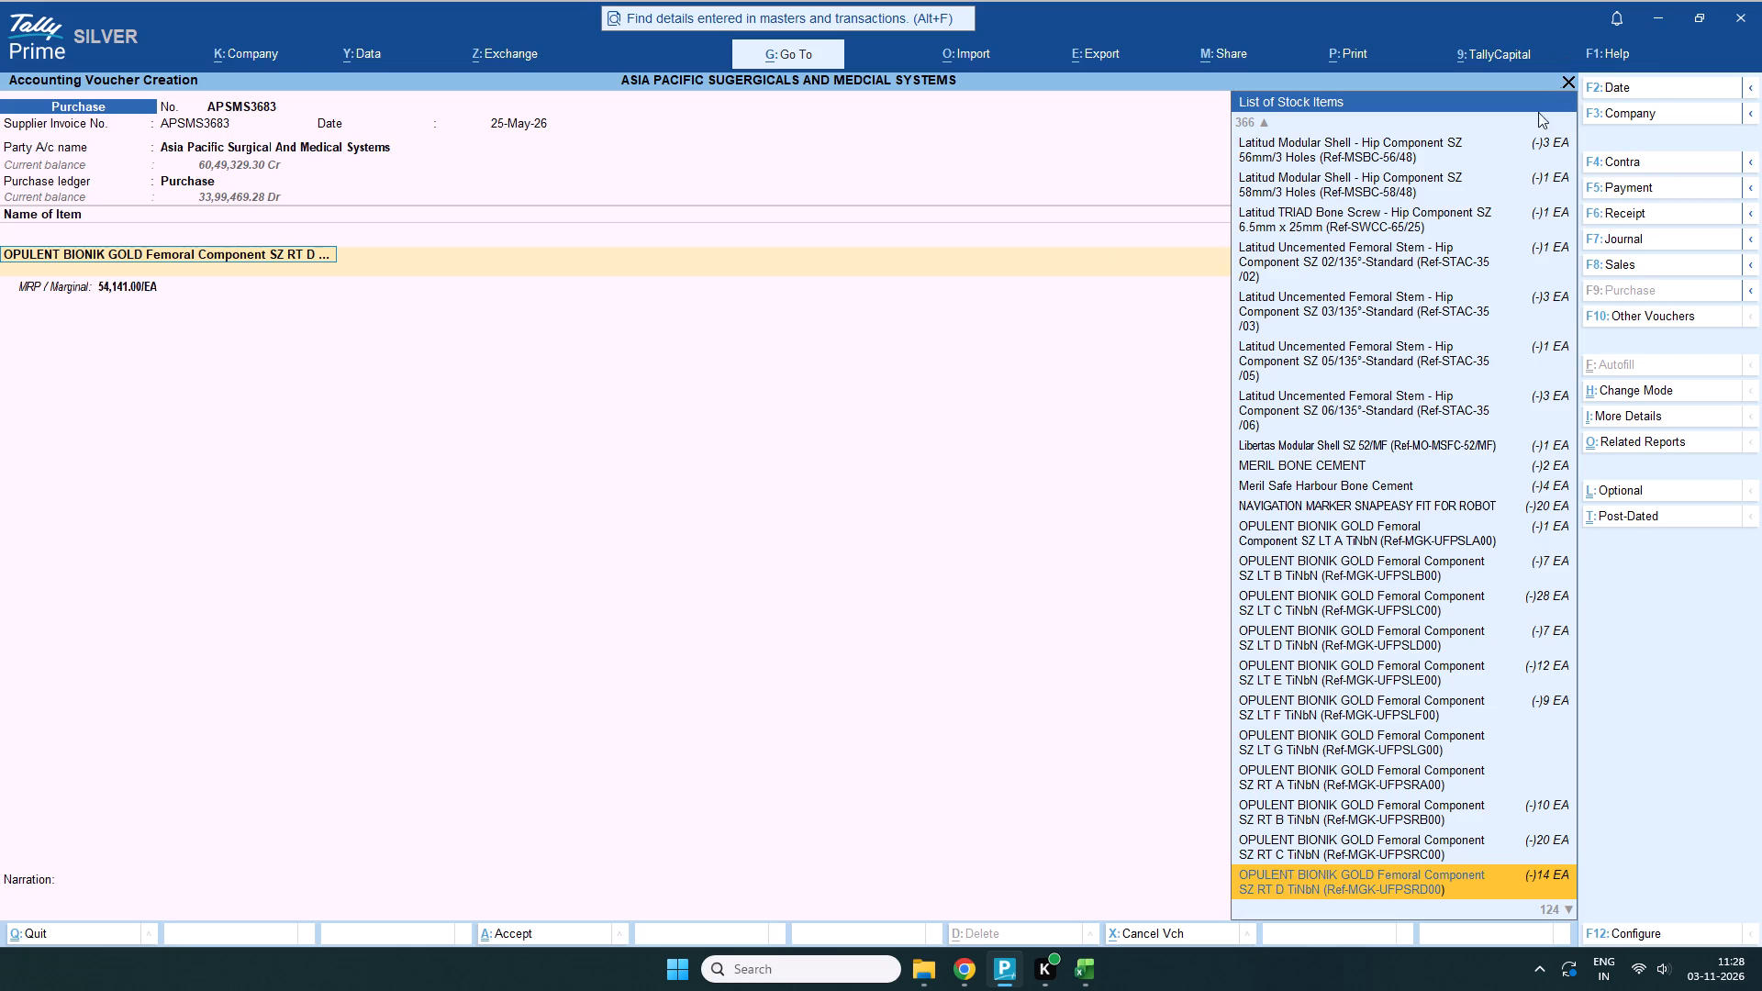
key("ctrl+Return")
key("Return")
key("Return")
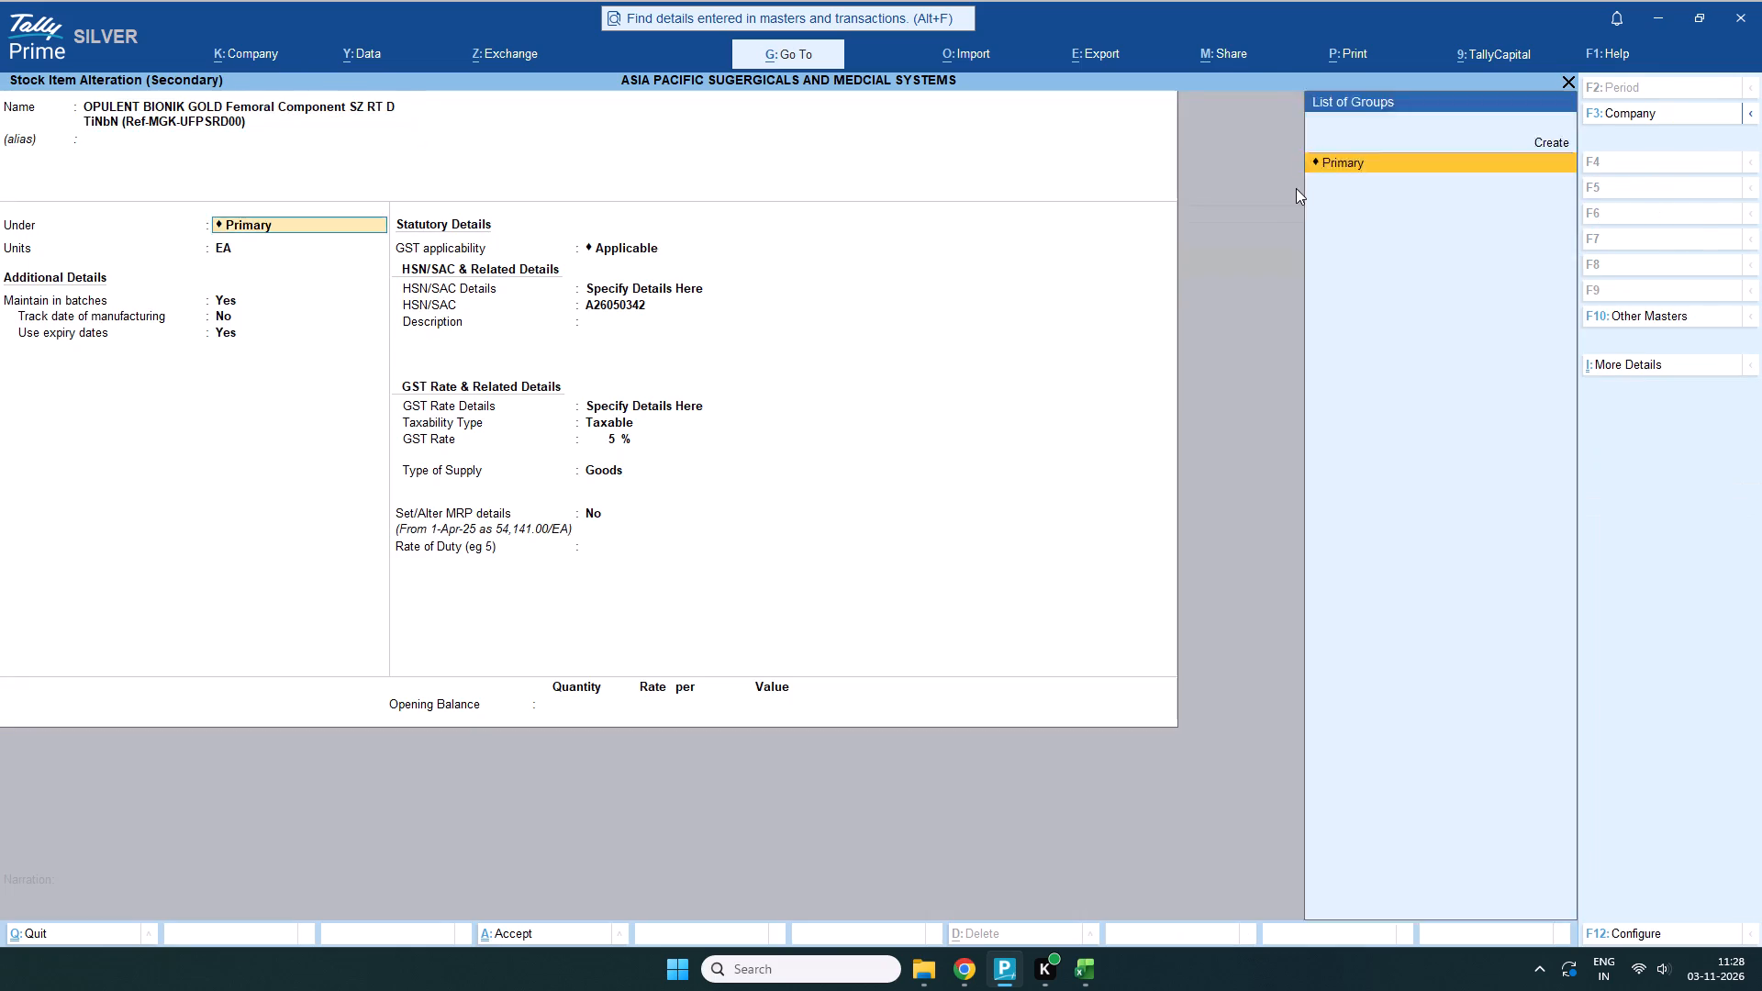
key("Return")
key("Return")
key("Return")
key("Return")
key("Return")
key("Return")
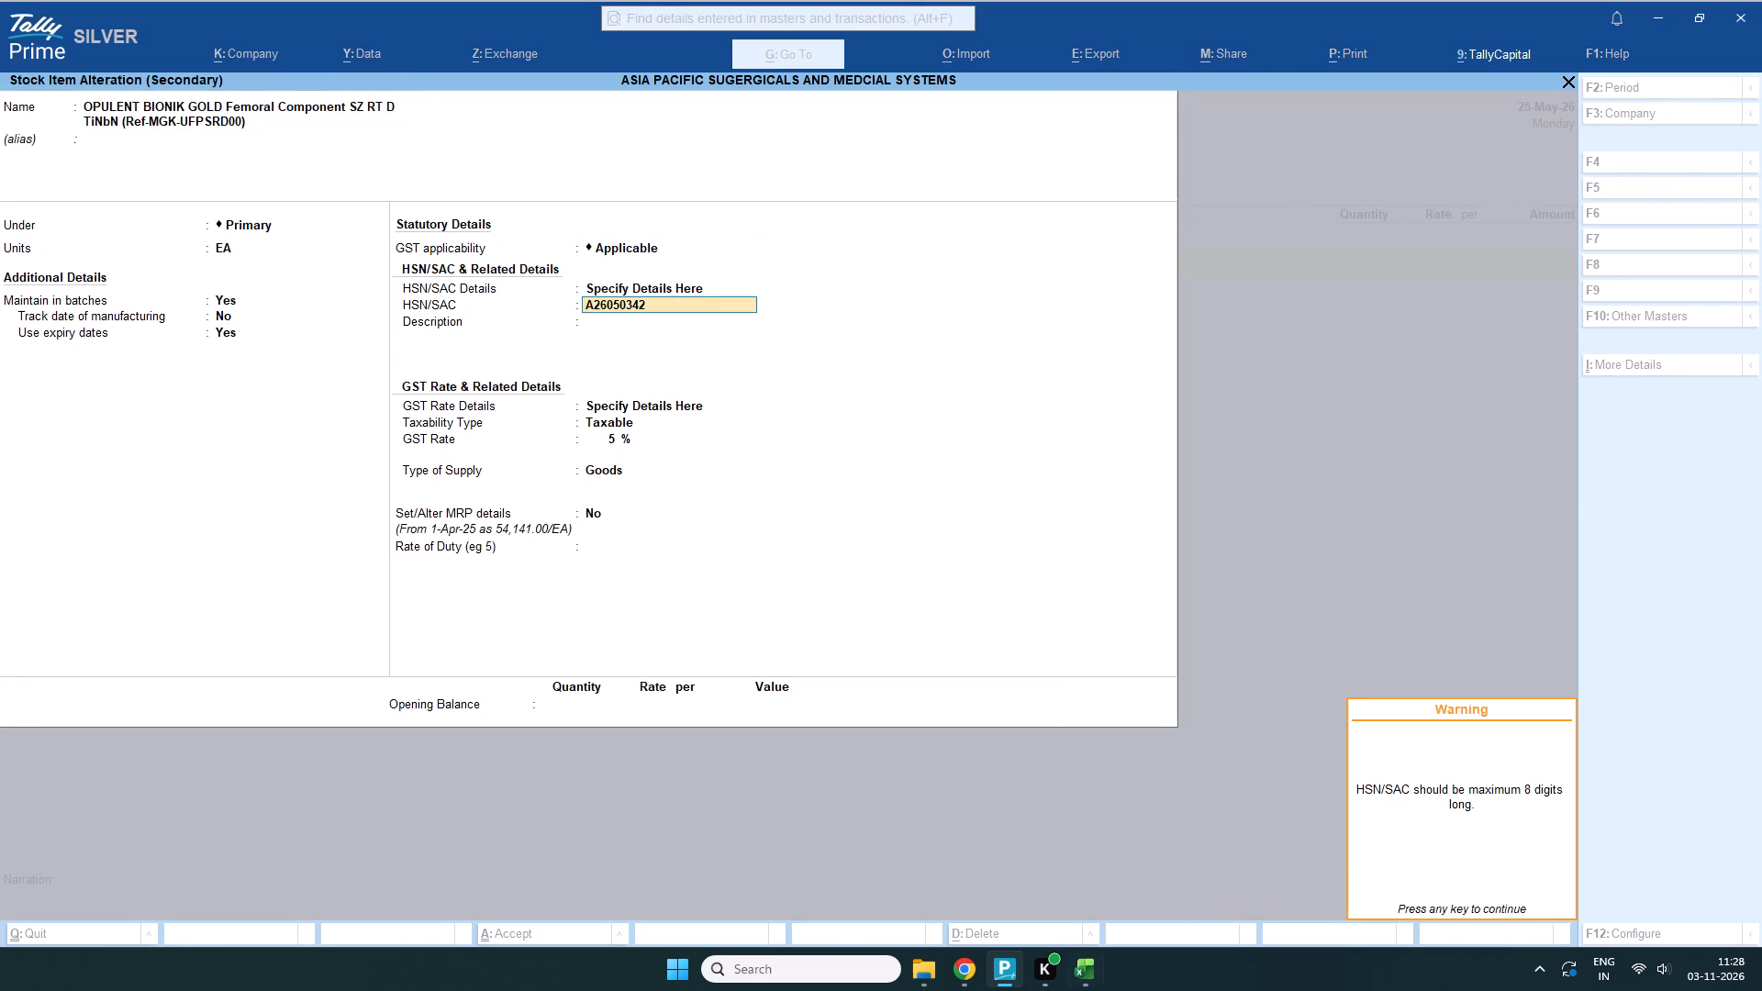
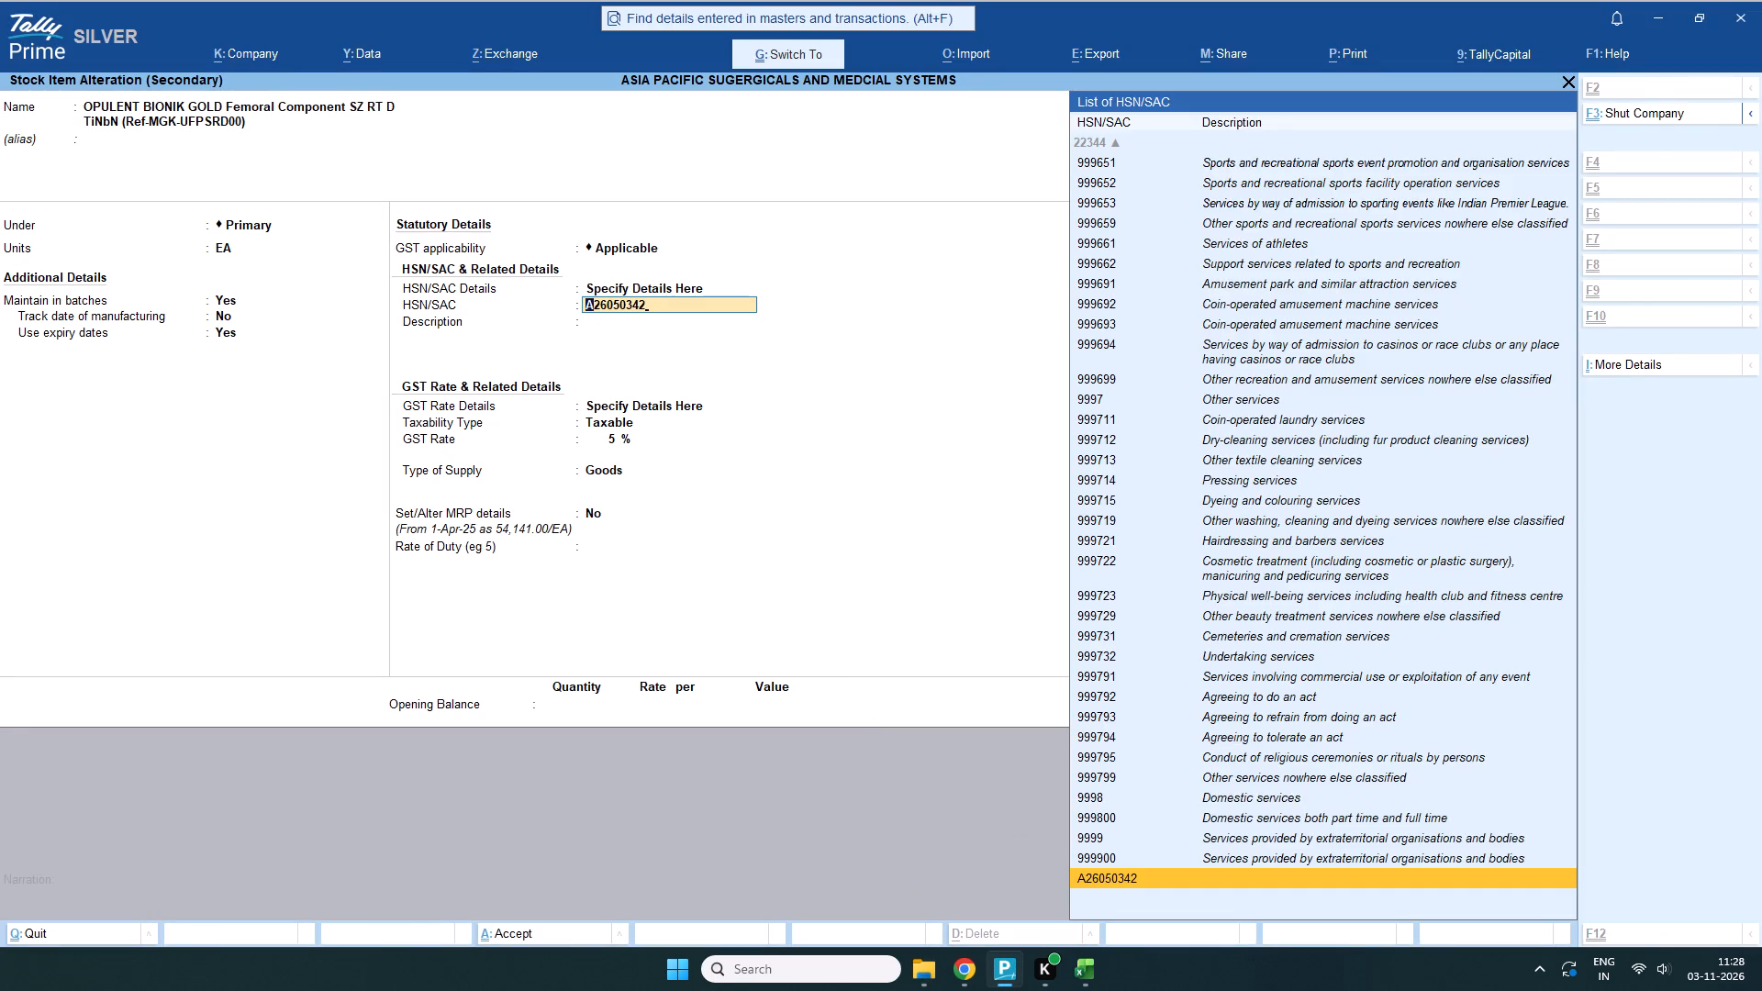
Set the femoral component's HSN/SAC to A26040139, keep its other master details, and save the stock item.
key("Return")
key("Return")
key("Return")
key("Return")
key("Return")
key("Return")
key("Return")
key("Return")
key("Return")
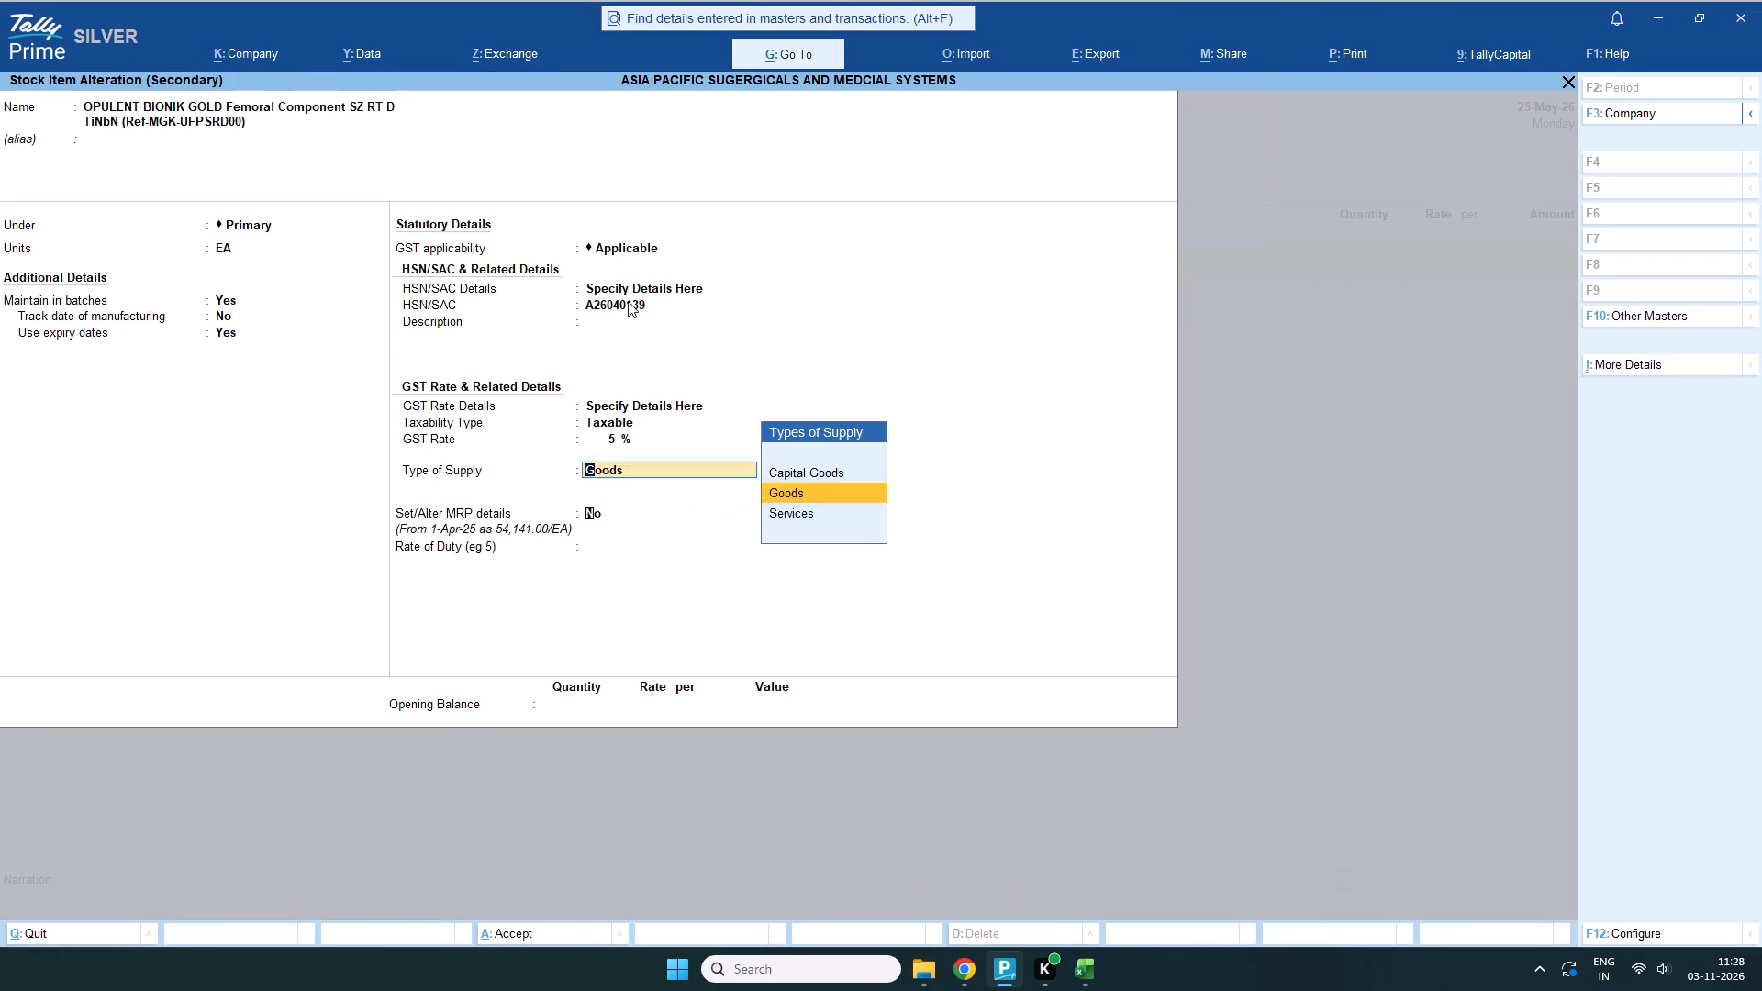
key("Return")
key("Return")
key("Return")
key("Return")
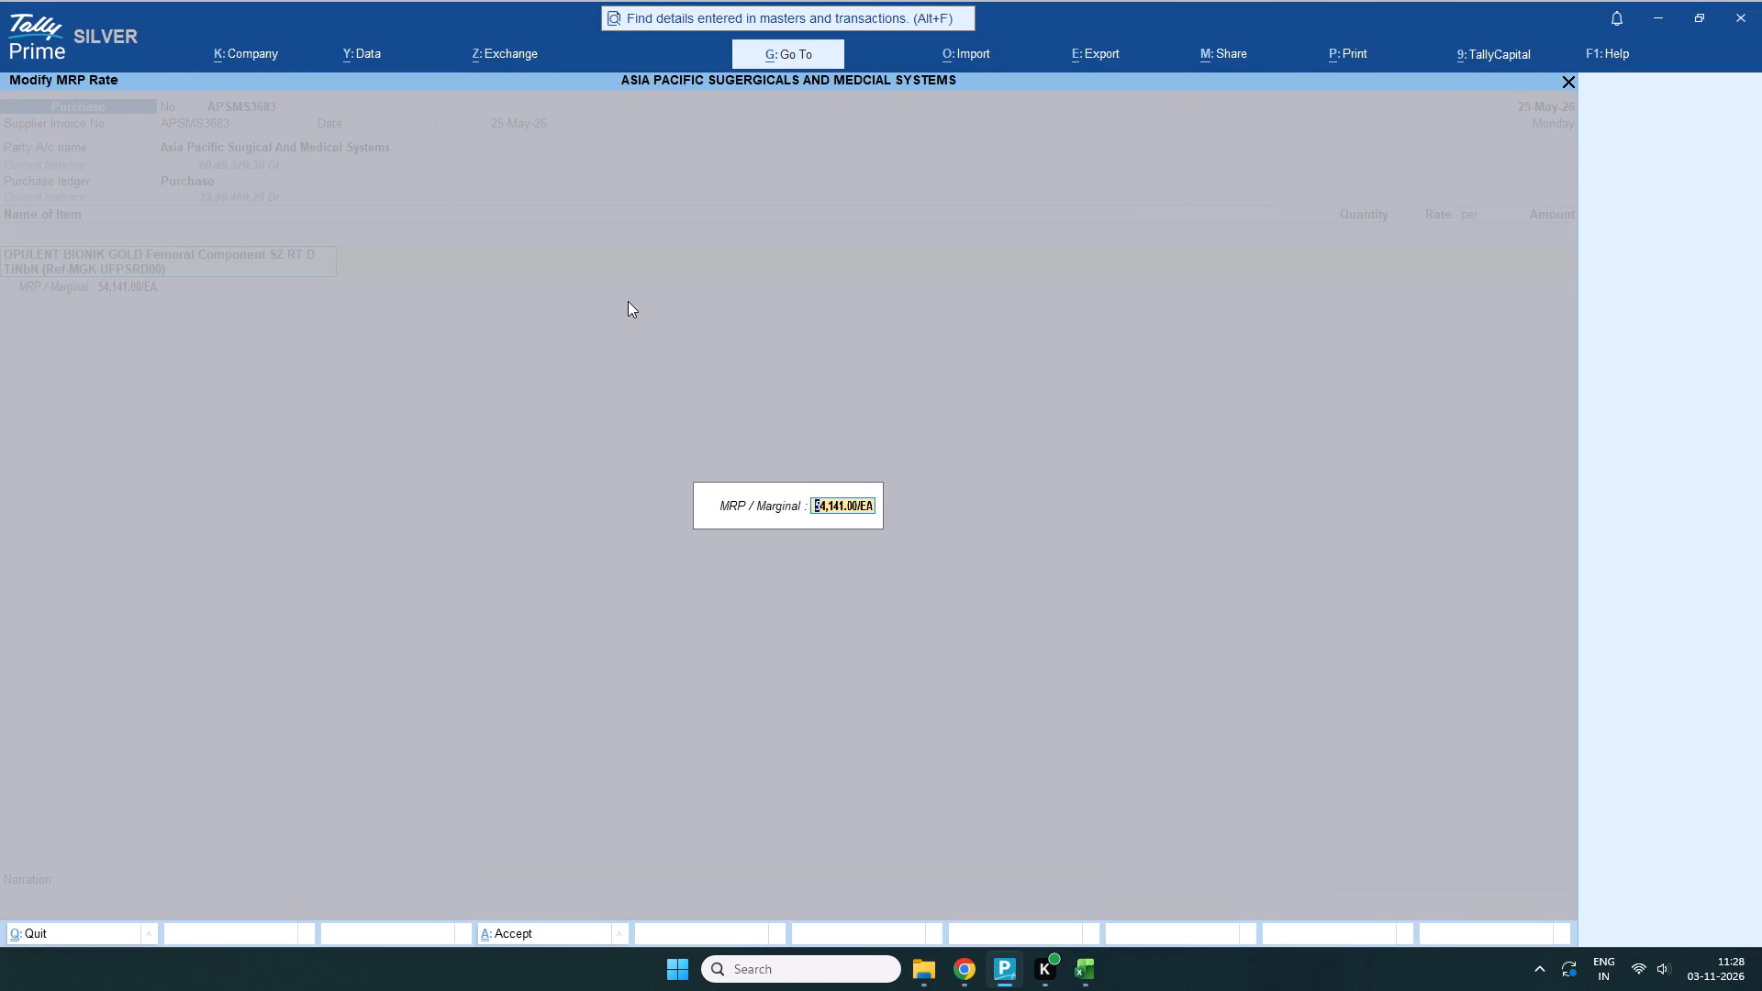
Keep the item's MRP and allocate 1 EA to batch A26040139 with tracking number Not Applicable.
key("Return")
scroll(628, 301, "up", 2)
scroll(652, 300, "down", 1)
key("Return")
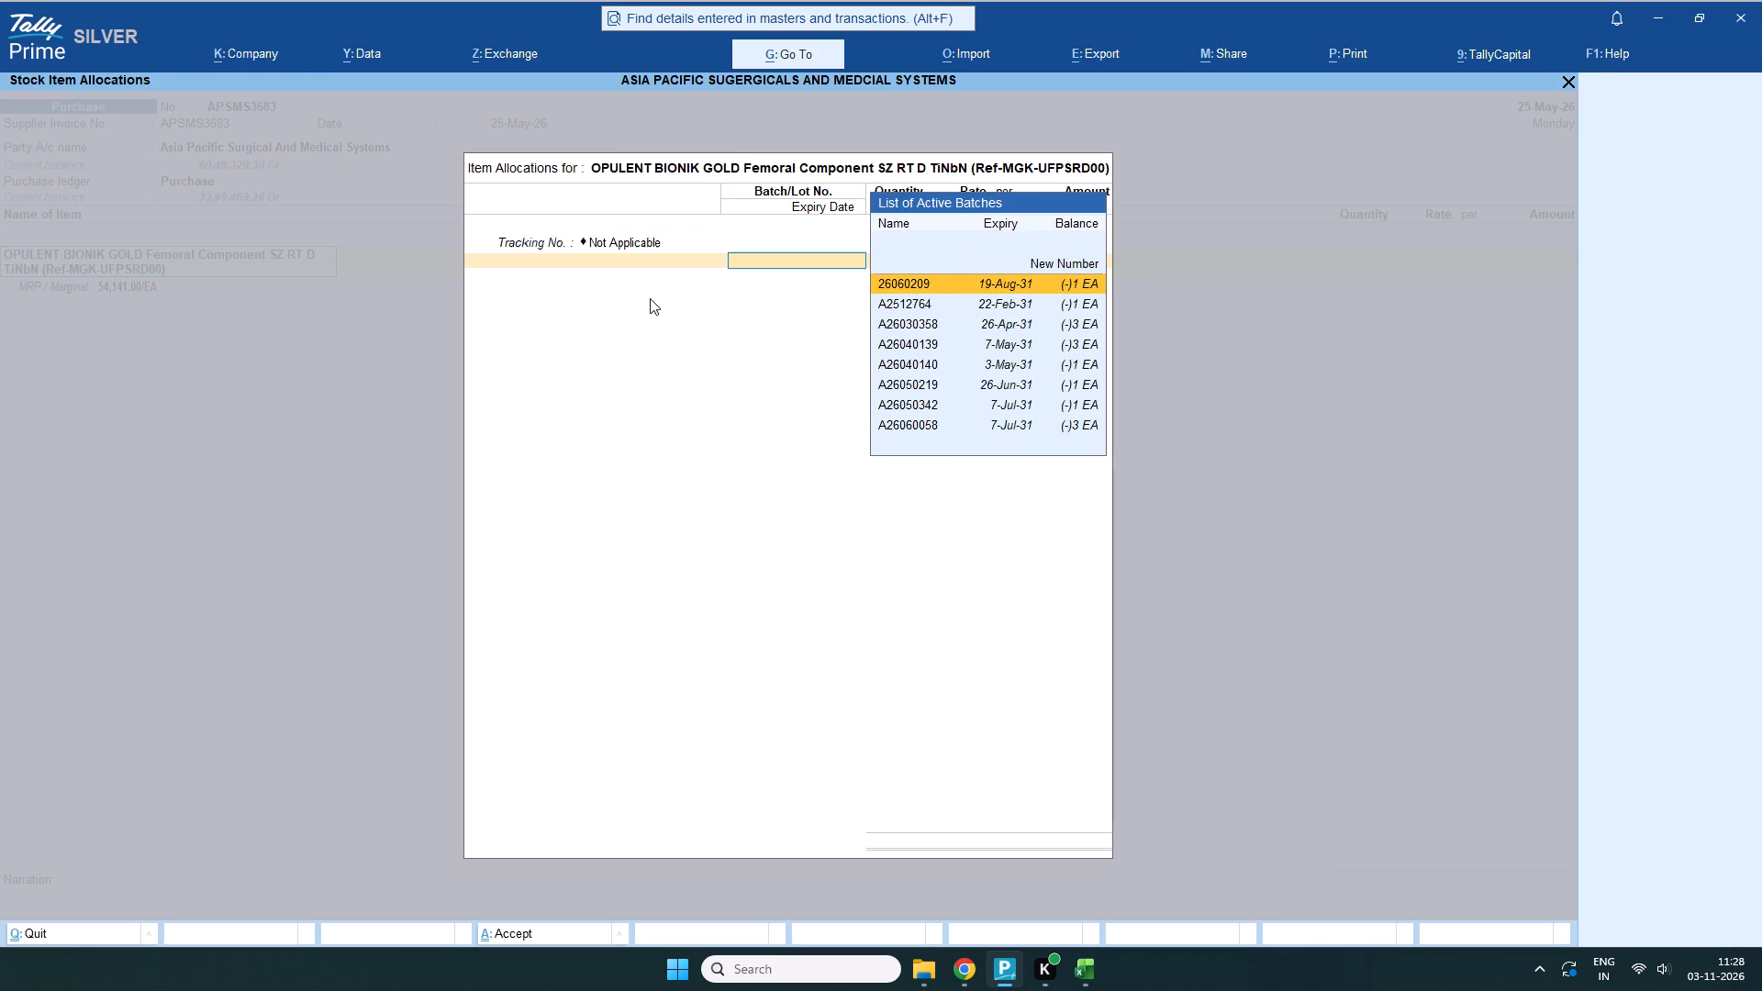
key("ctrl+v")
key("Return")
key("1")
key("Return")
key("Return")
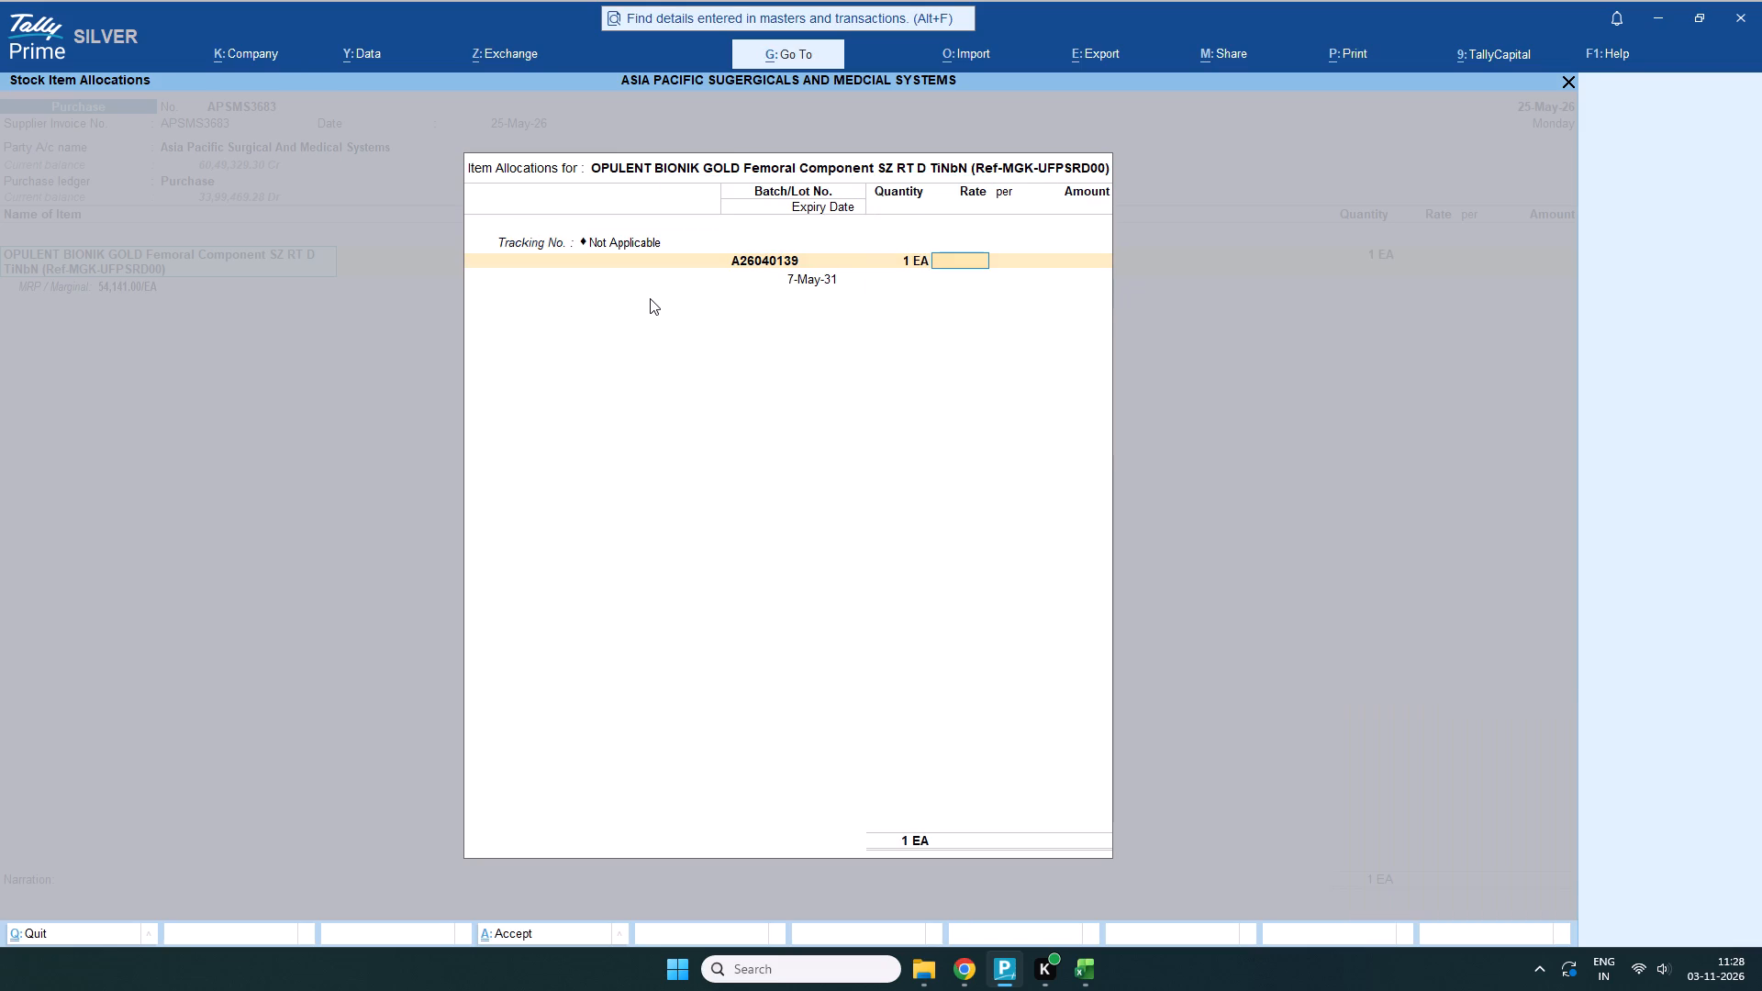
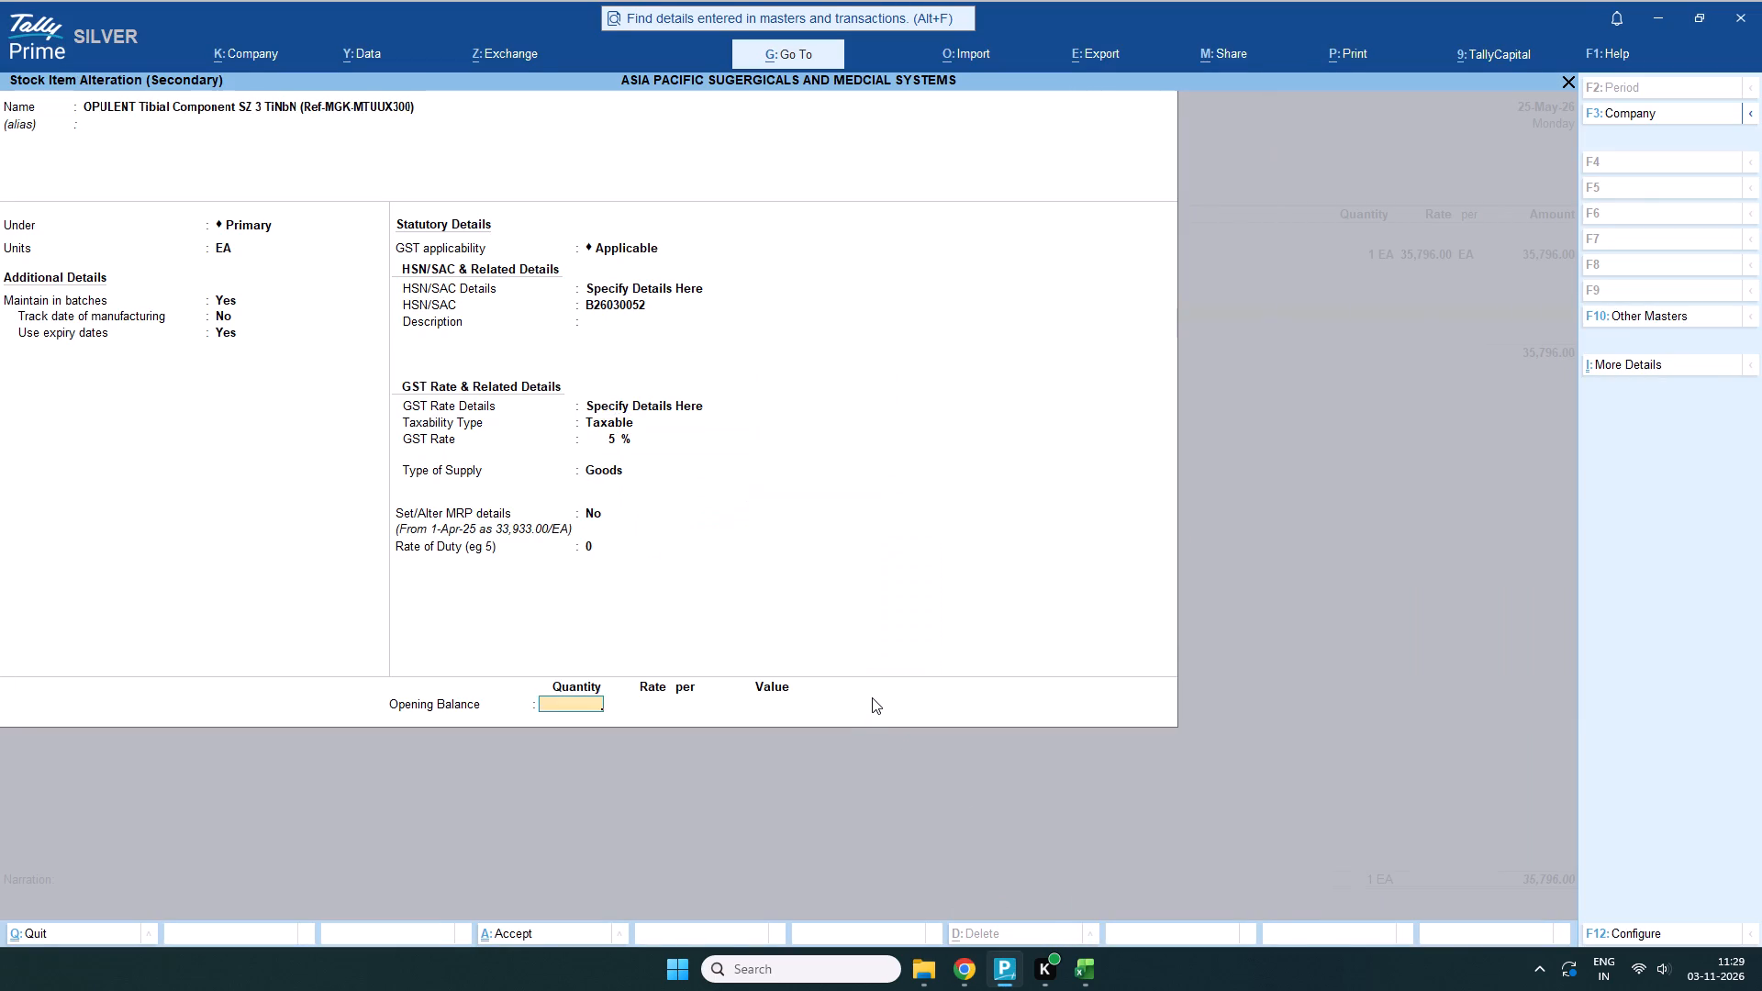
Leave the opening balance empty and save the stock item master of OPULENT Tibial Component SZ 3 TiNbN (Ref-MGK-MTUUX300).
key("Return")
key("Return")
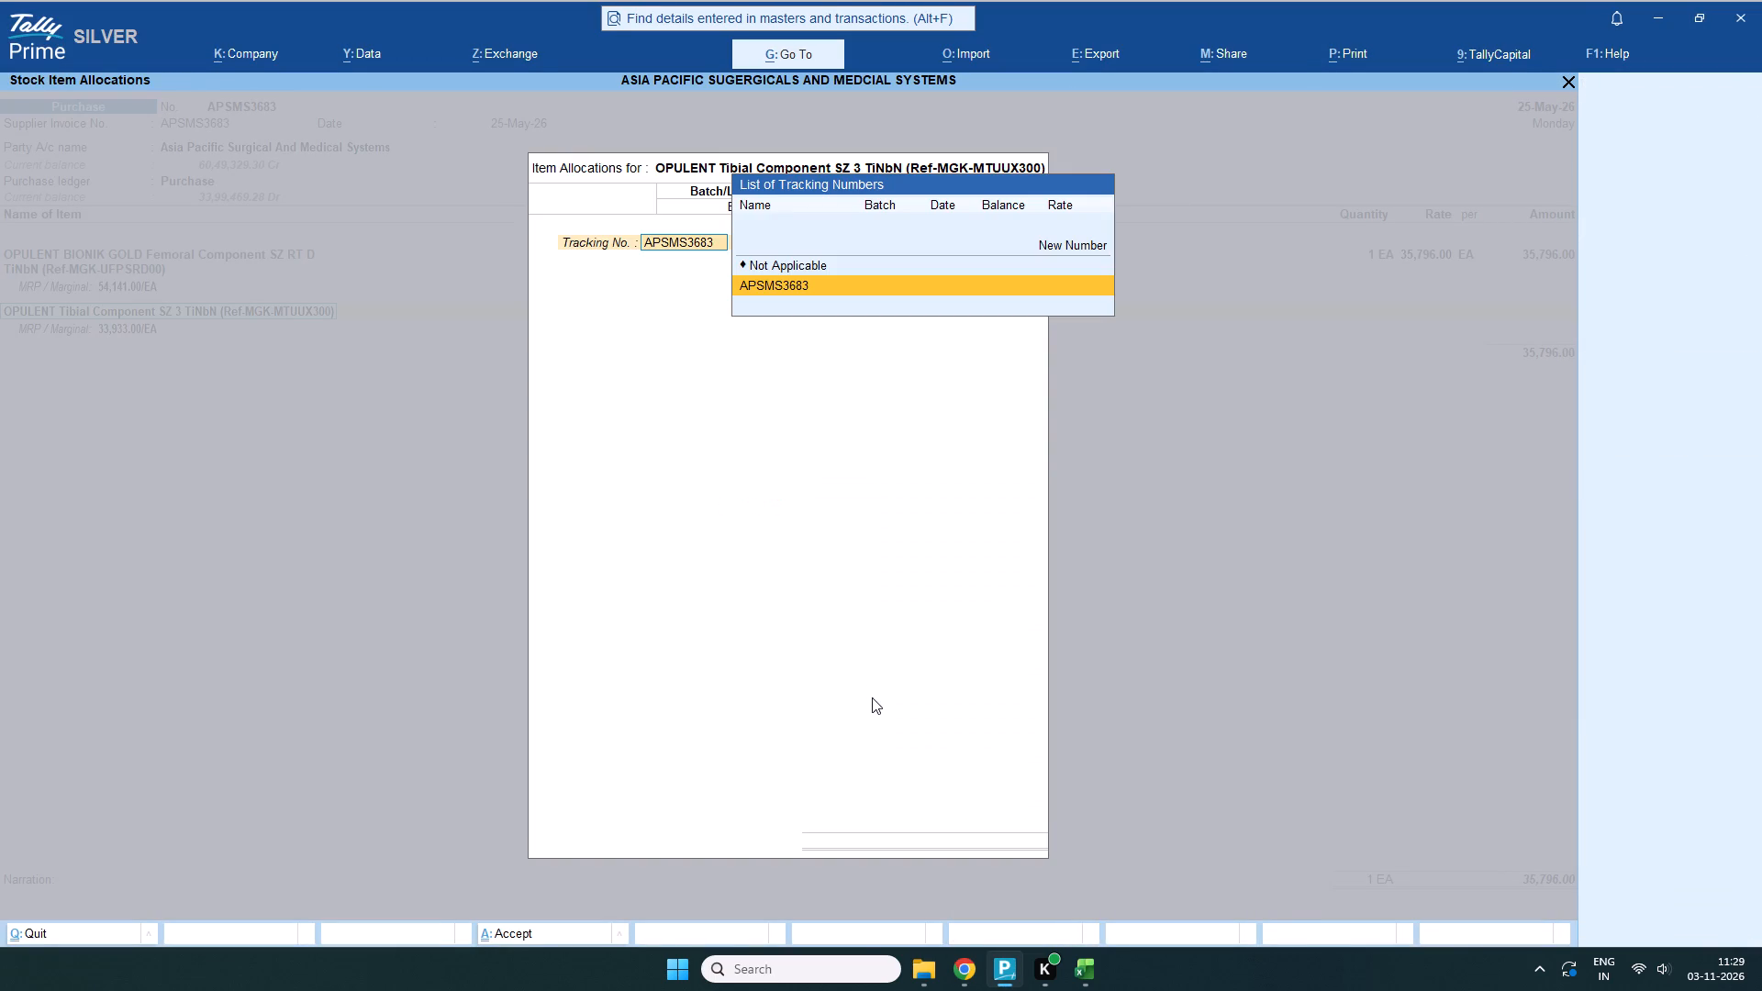
Allocate 1 EA of the tibial component to batch B26030052 with tracking number Not Applicable, keeping the offered rate and amount.
scroll(864, 491, "up", 1)
left_click(844, 265)
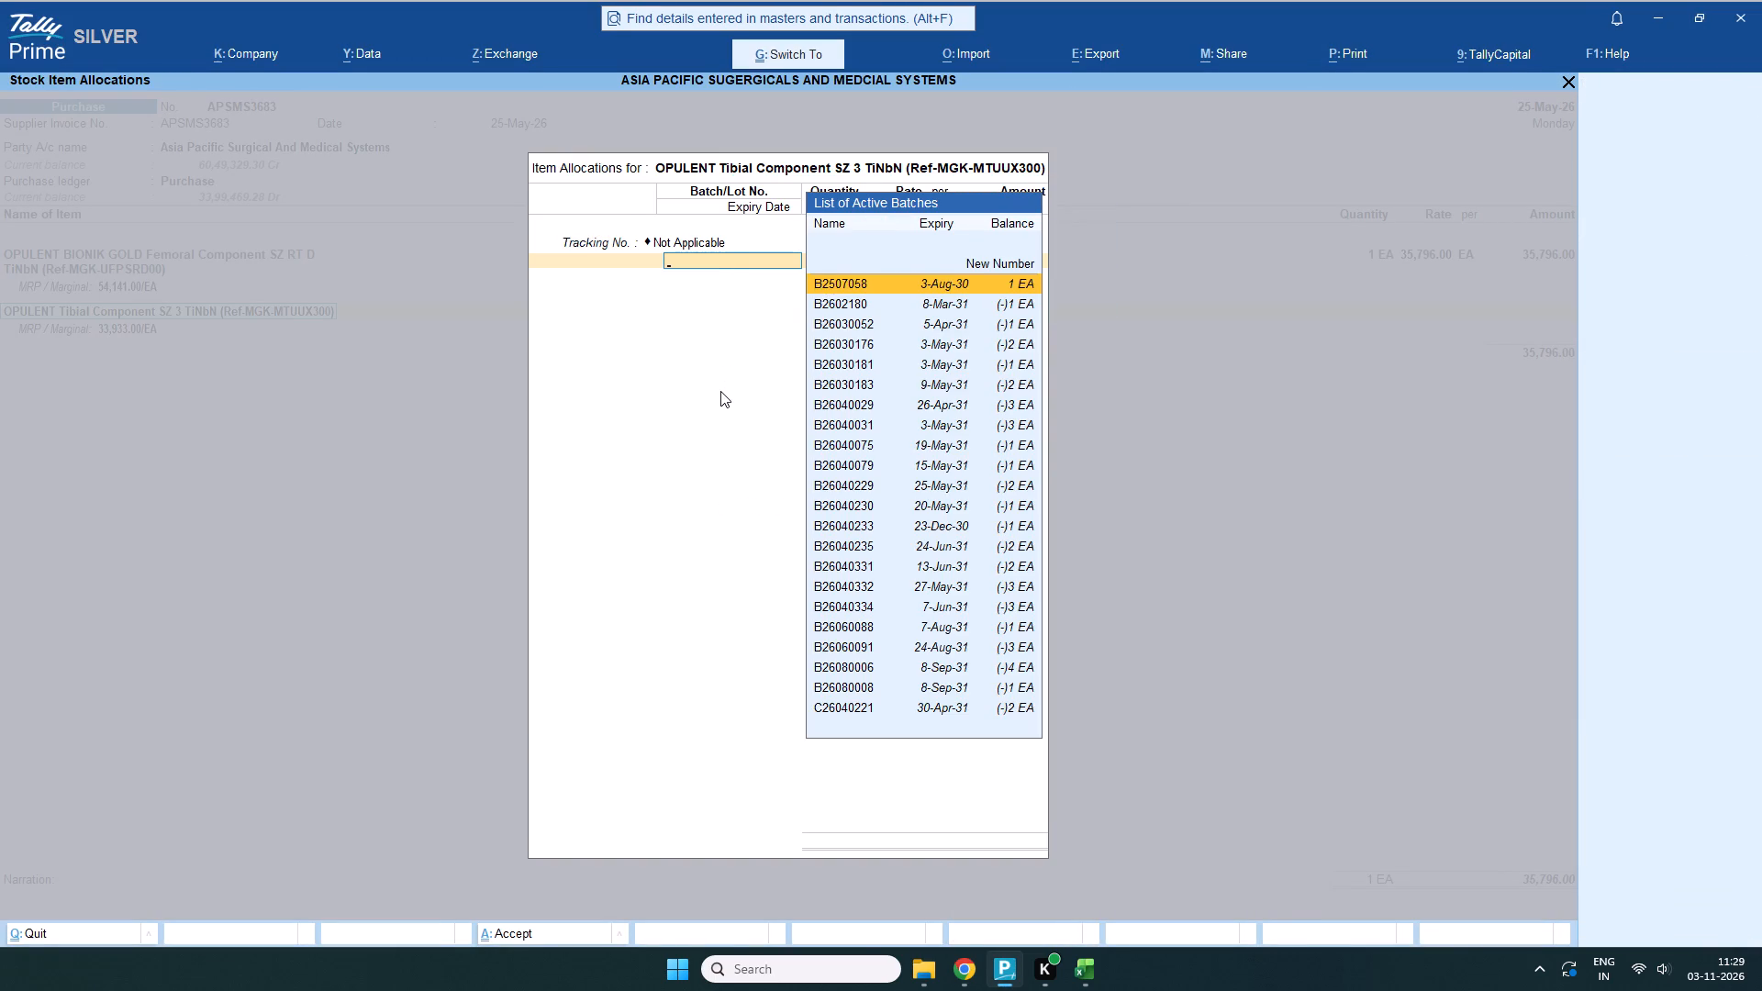
key("ctrl+v")
key("Return")
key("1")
key("Return")
key("Return")
key("Return")
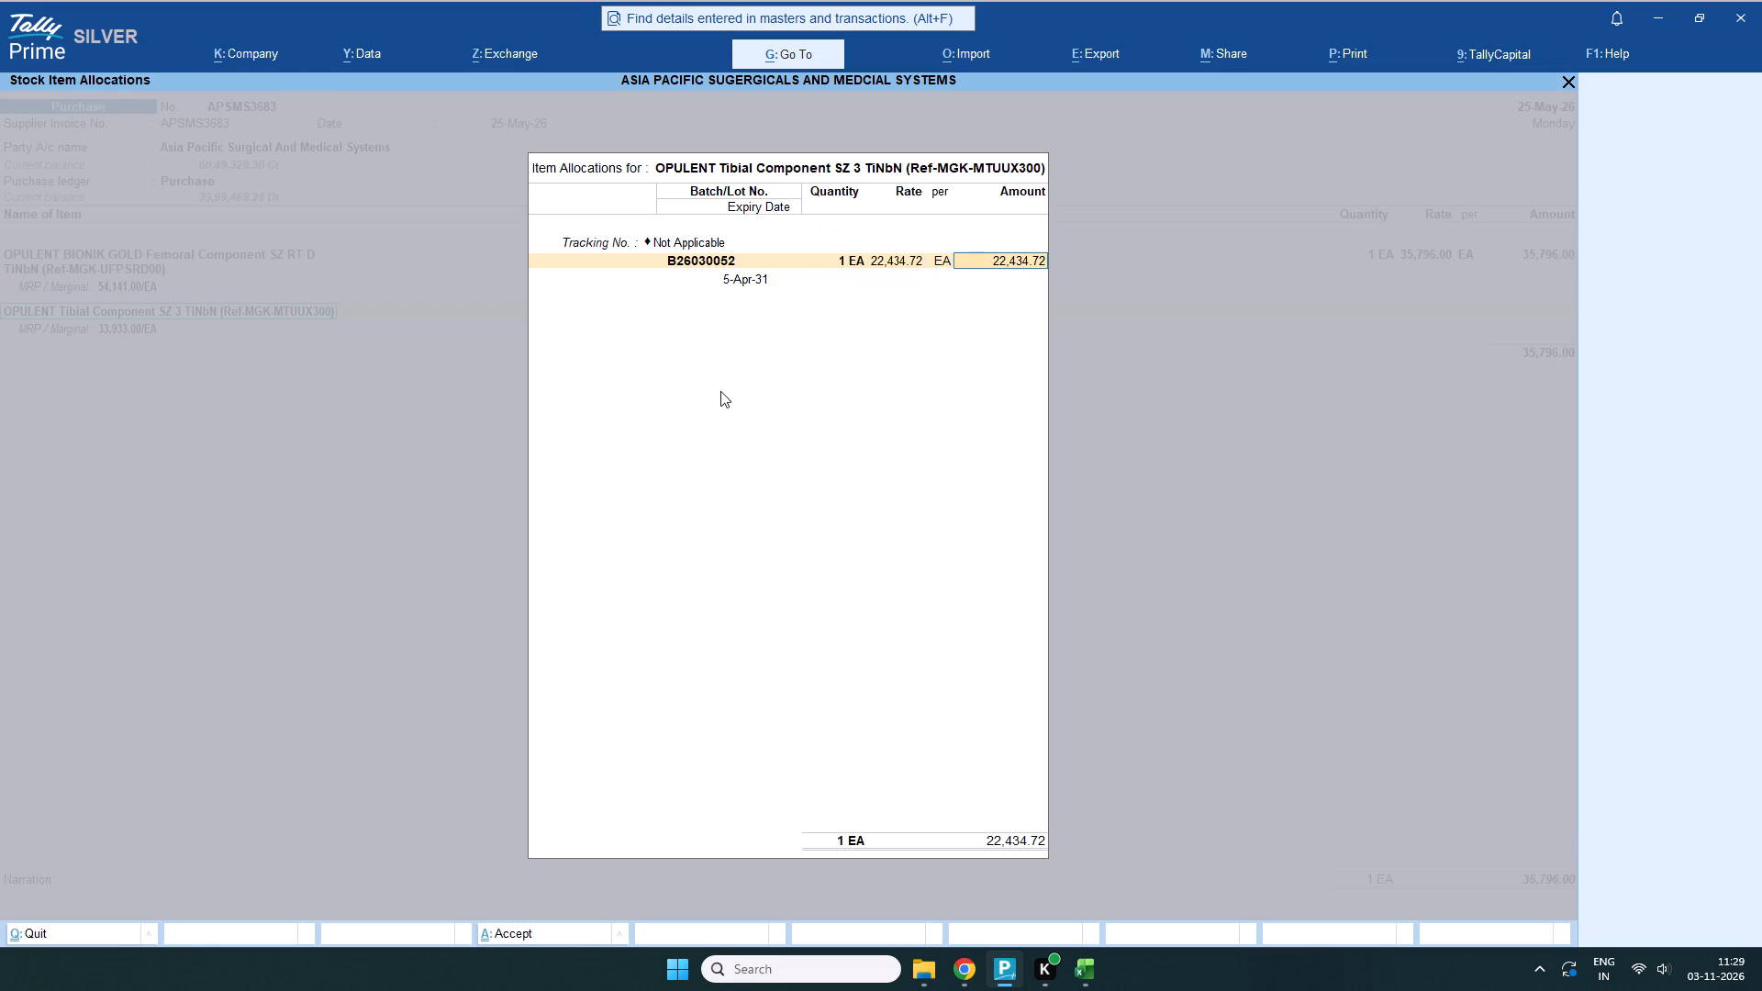
key("Return")
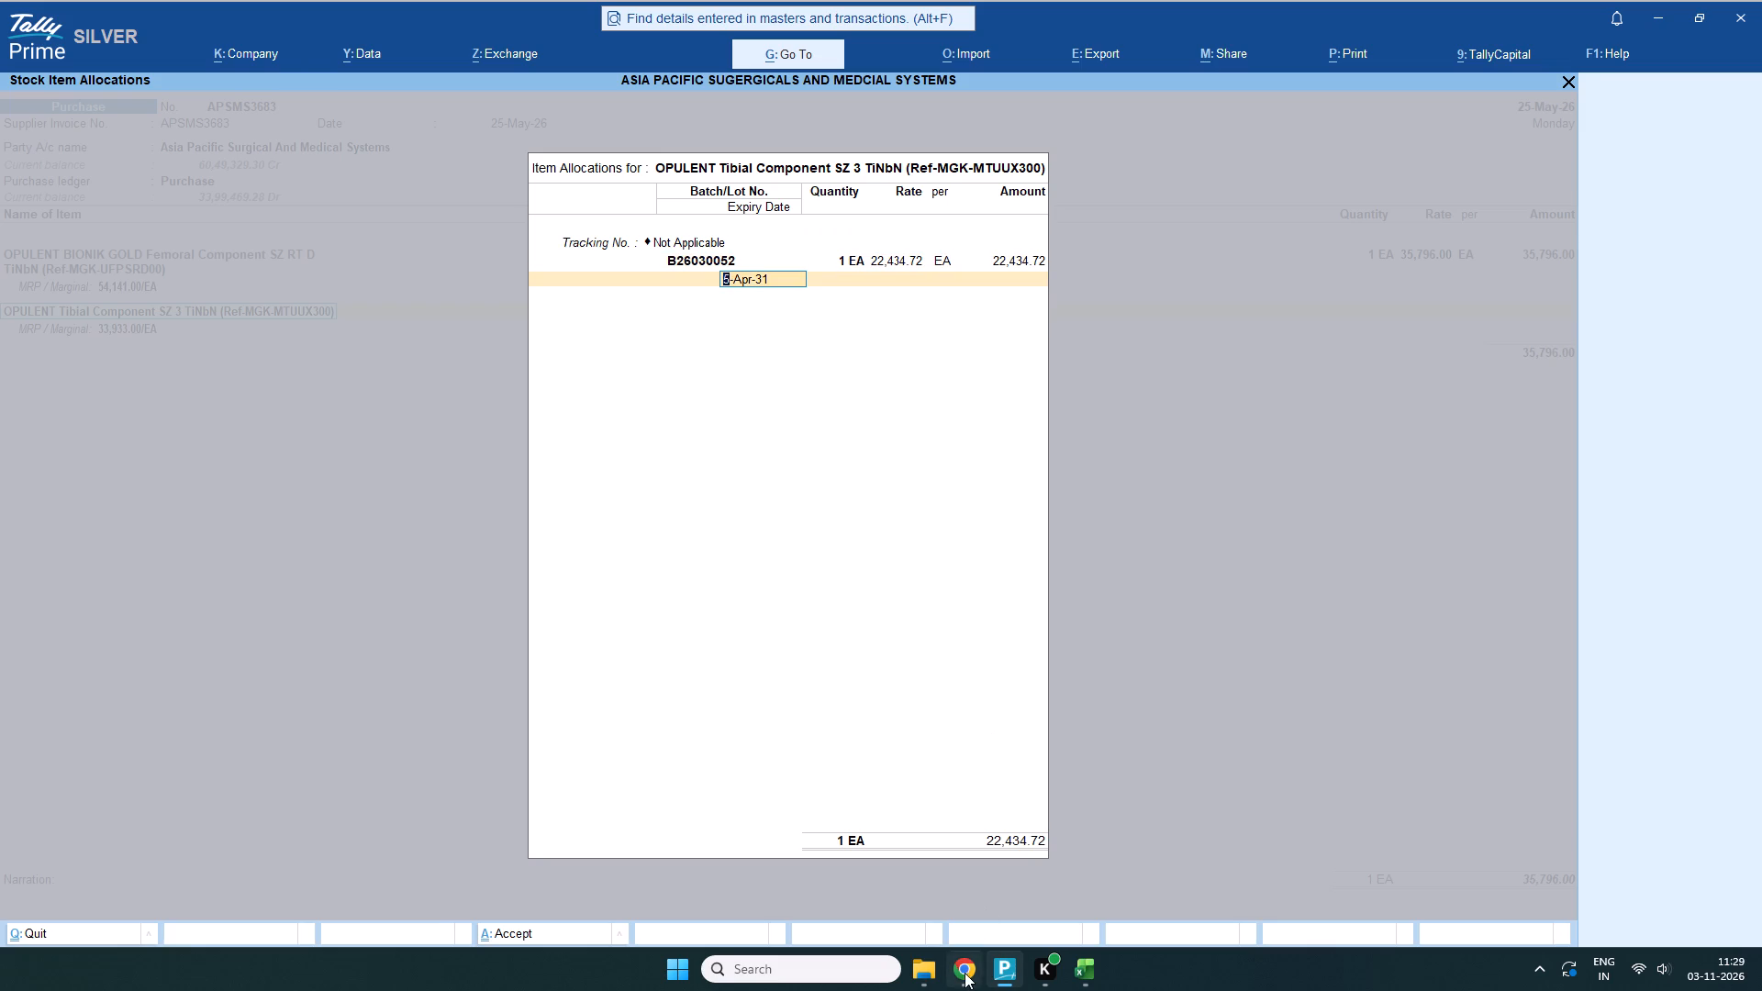
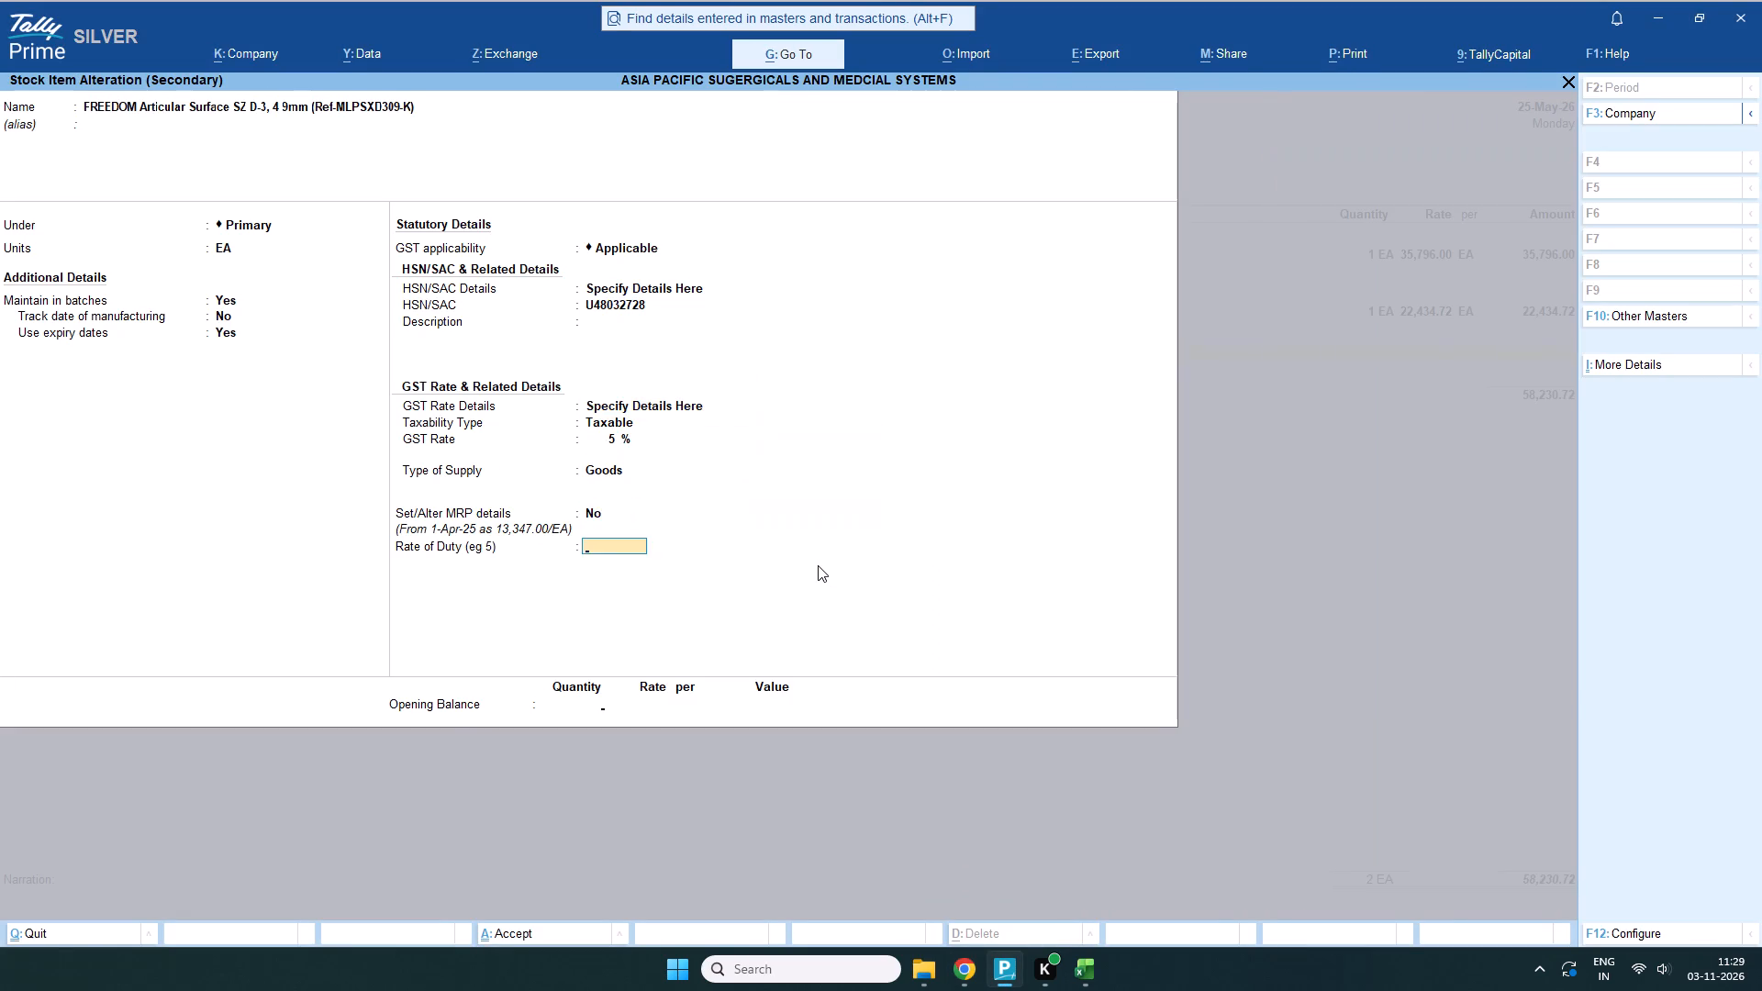
Keep the remaining master details of FREEDOM Articular Surface SZ D-3, 4 9mm (Ref-MLPSXD309-K) and save the stock item.
key("Return")
key("Return")
key("Return")
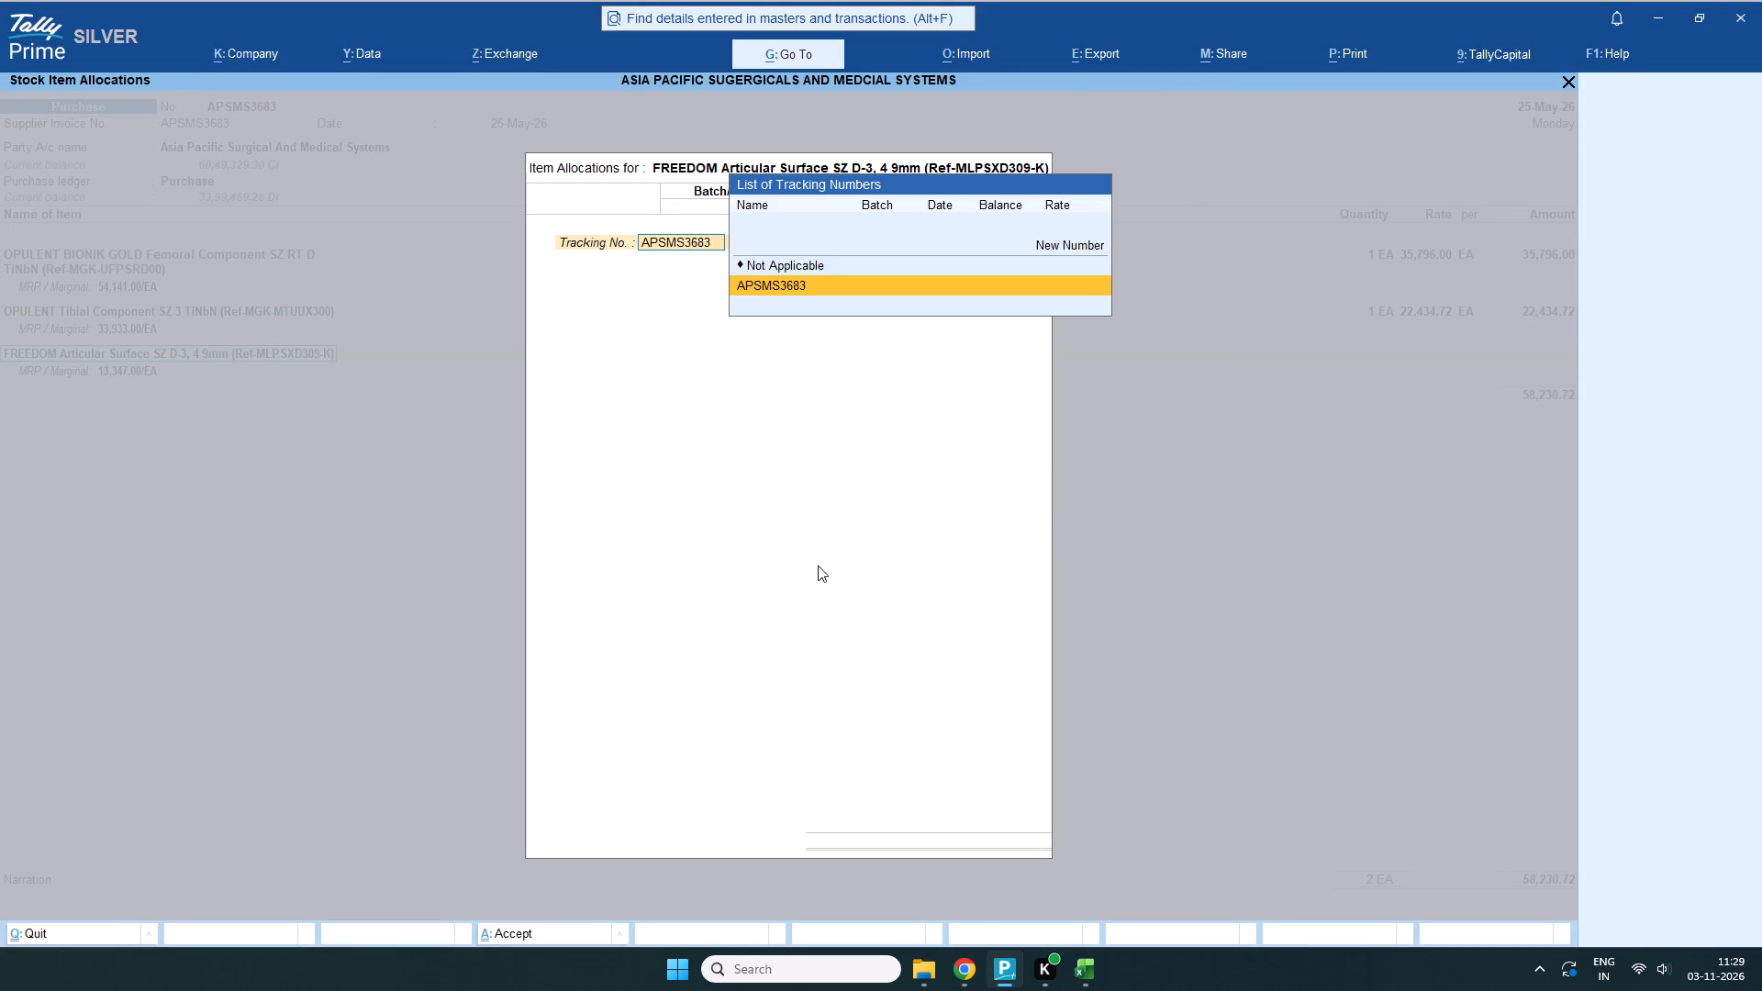
Allocate 1 EA of the articular surface to batch U48032728 with tracking number Not Applicable.
scroll(887, 470, "up", 2)
scroll(848, 294, "down", 2)
scroll(839, 273, "up", 1)
left_click(835, 265)
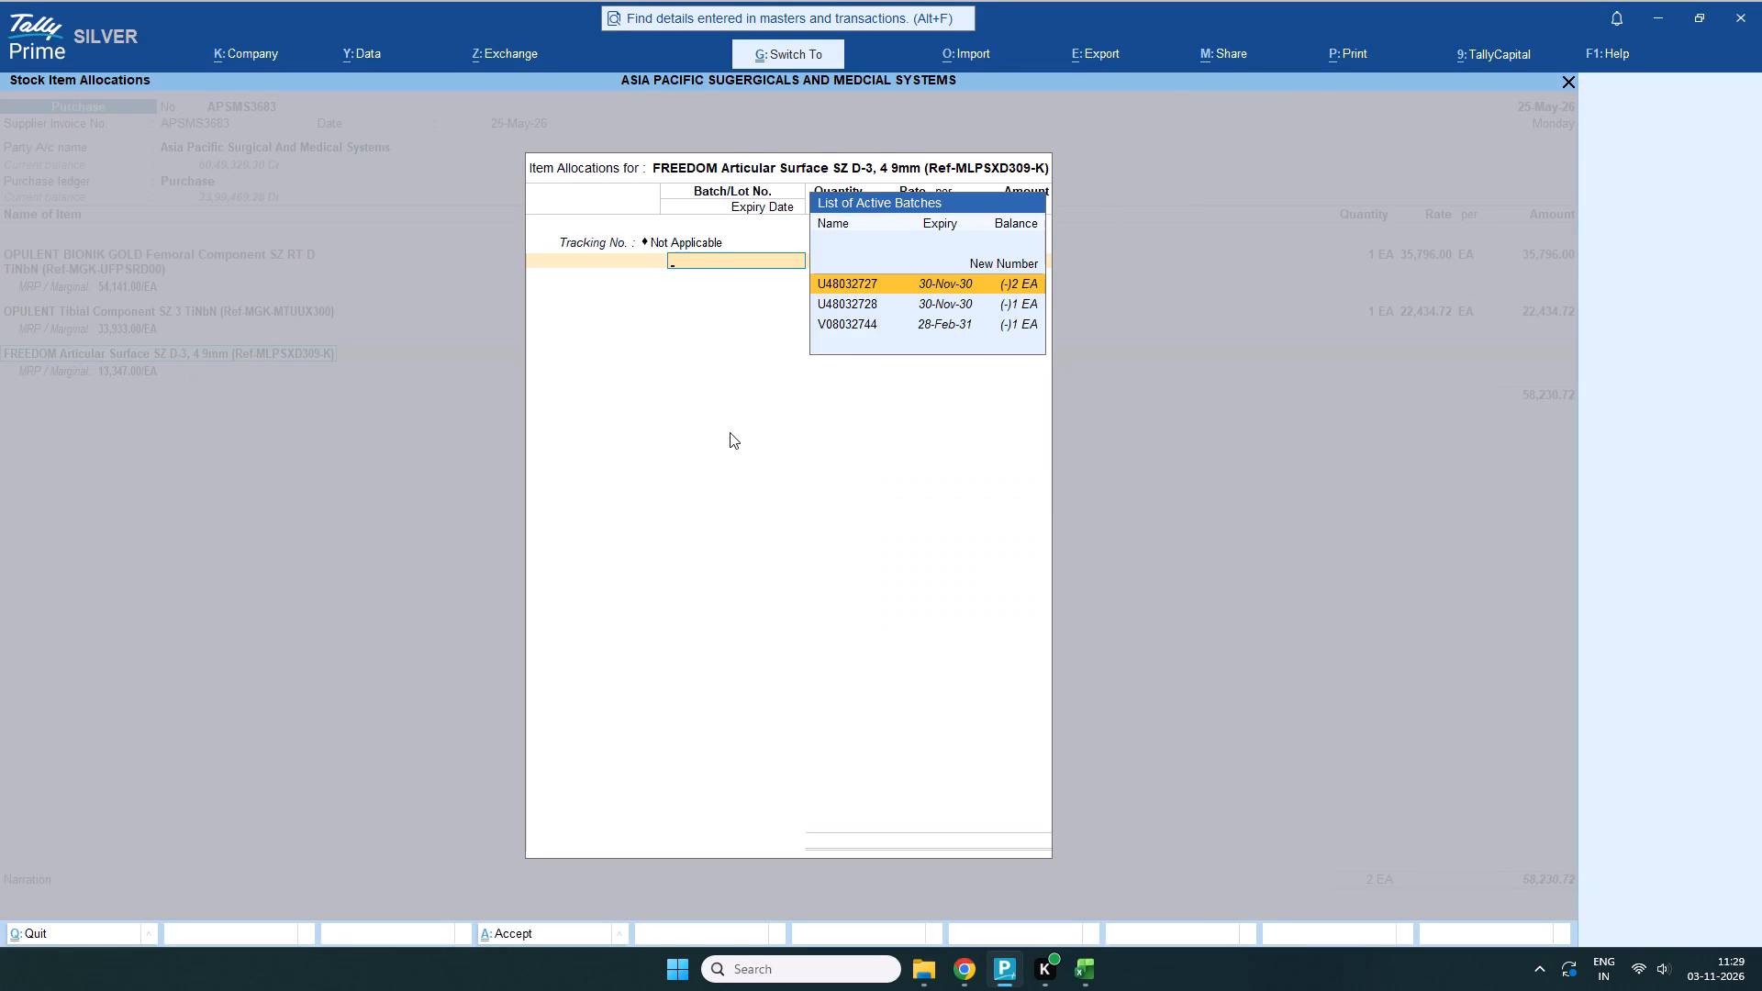
key("ctrl+v")
key("Return")
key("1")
key("Return")
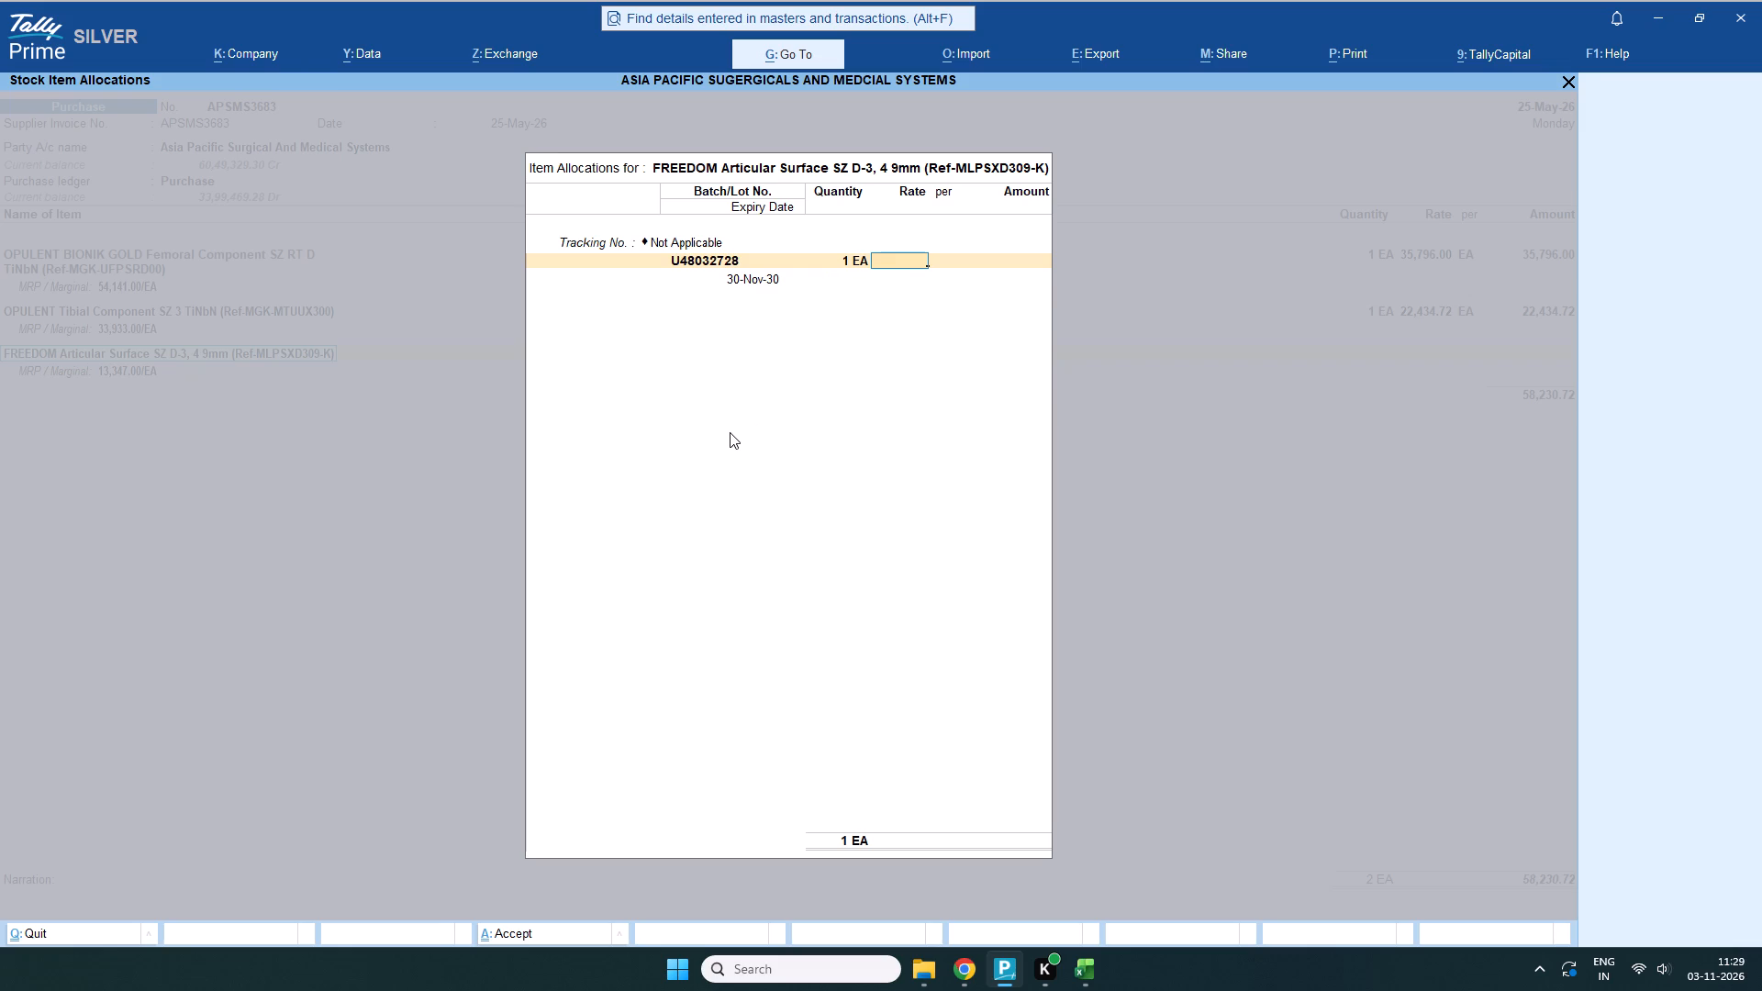
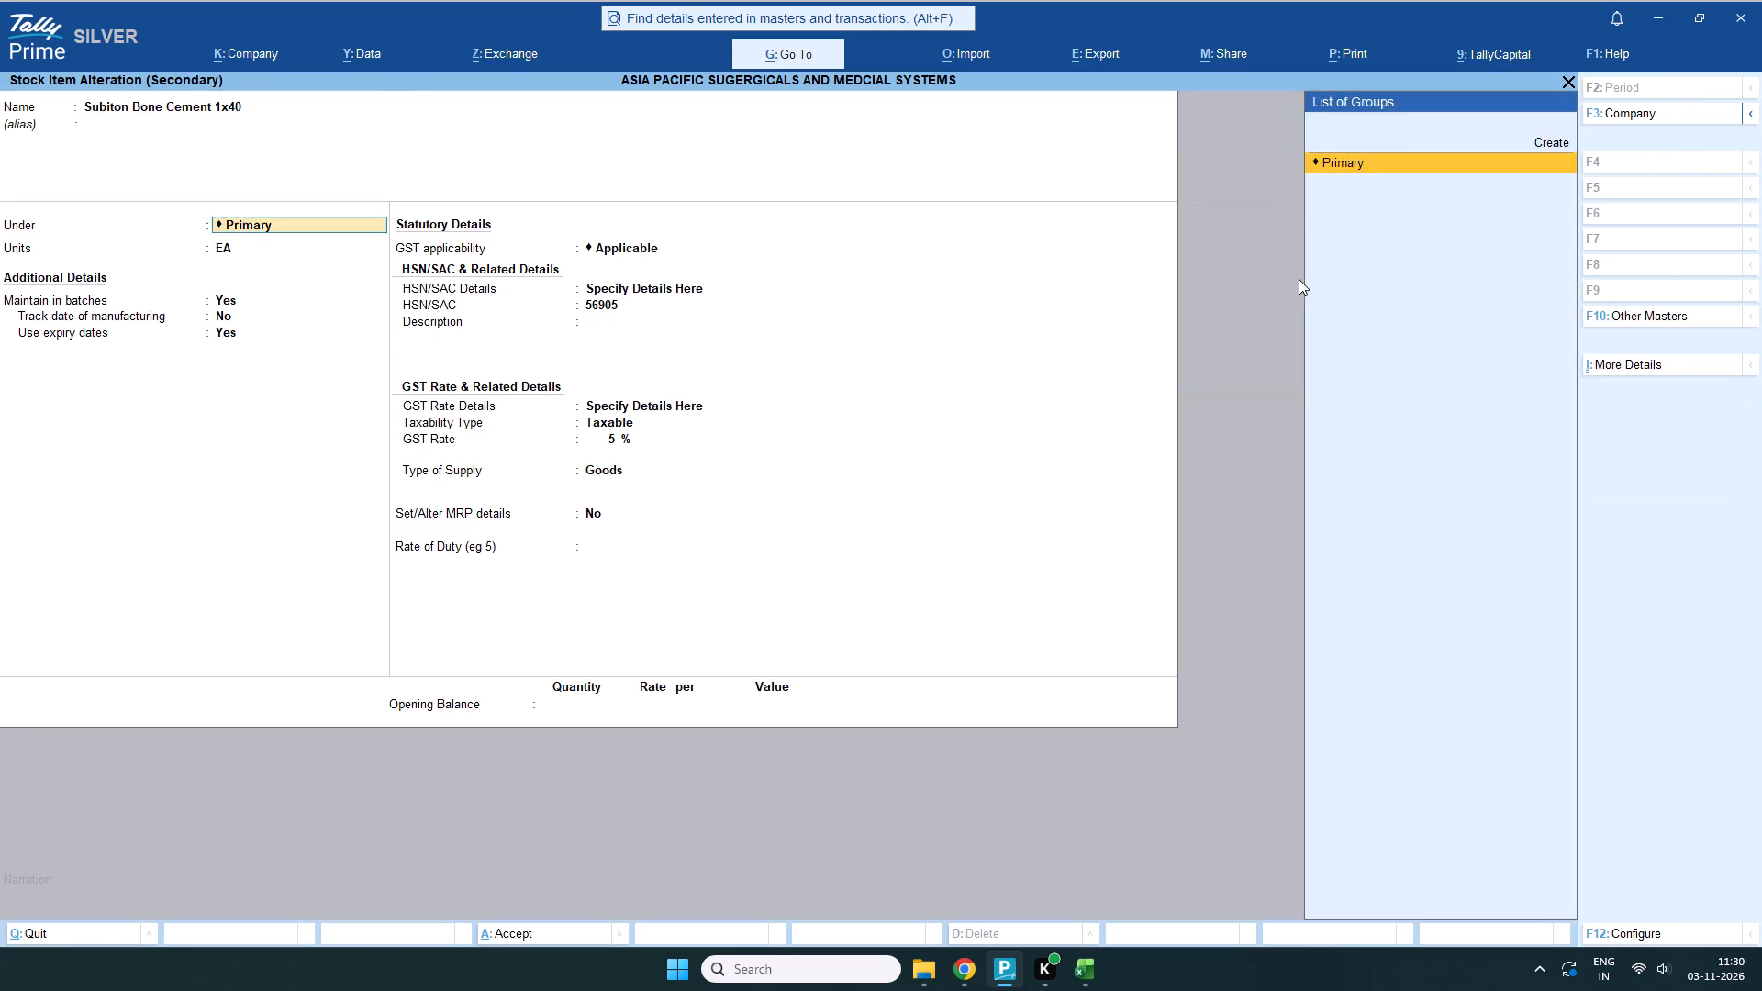
Open the HSN/SAC code in the Subiton Bone Cement 1x40 master for editing, keeping its group, units and batch settings.
key("Return")
key("Return")
key("Return")
key("Return")
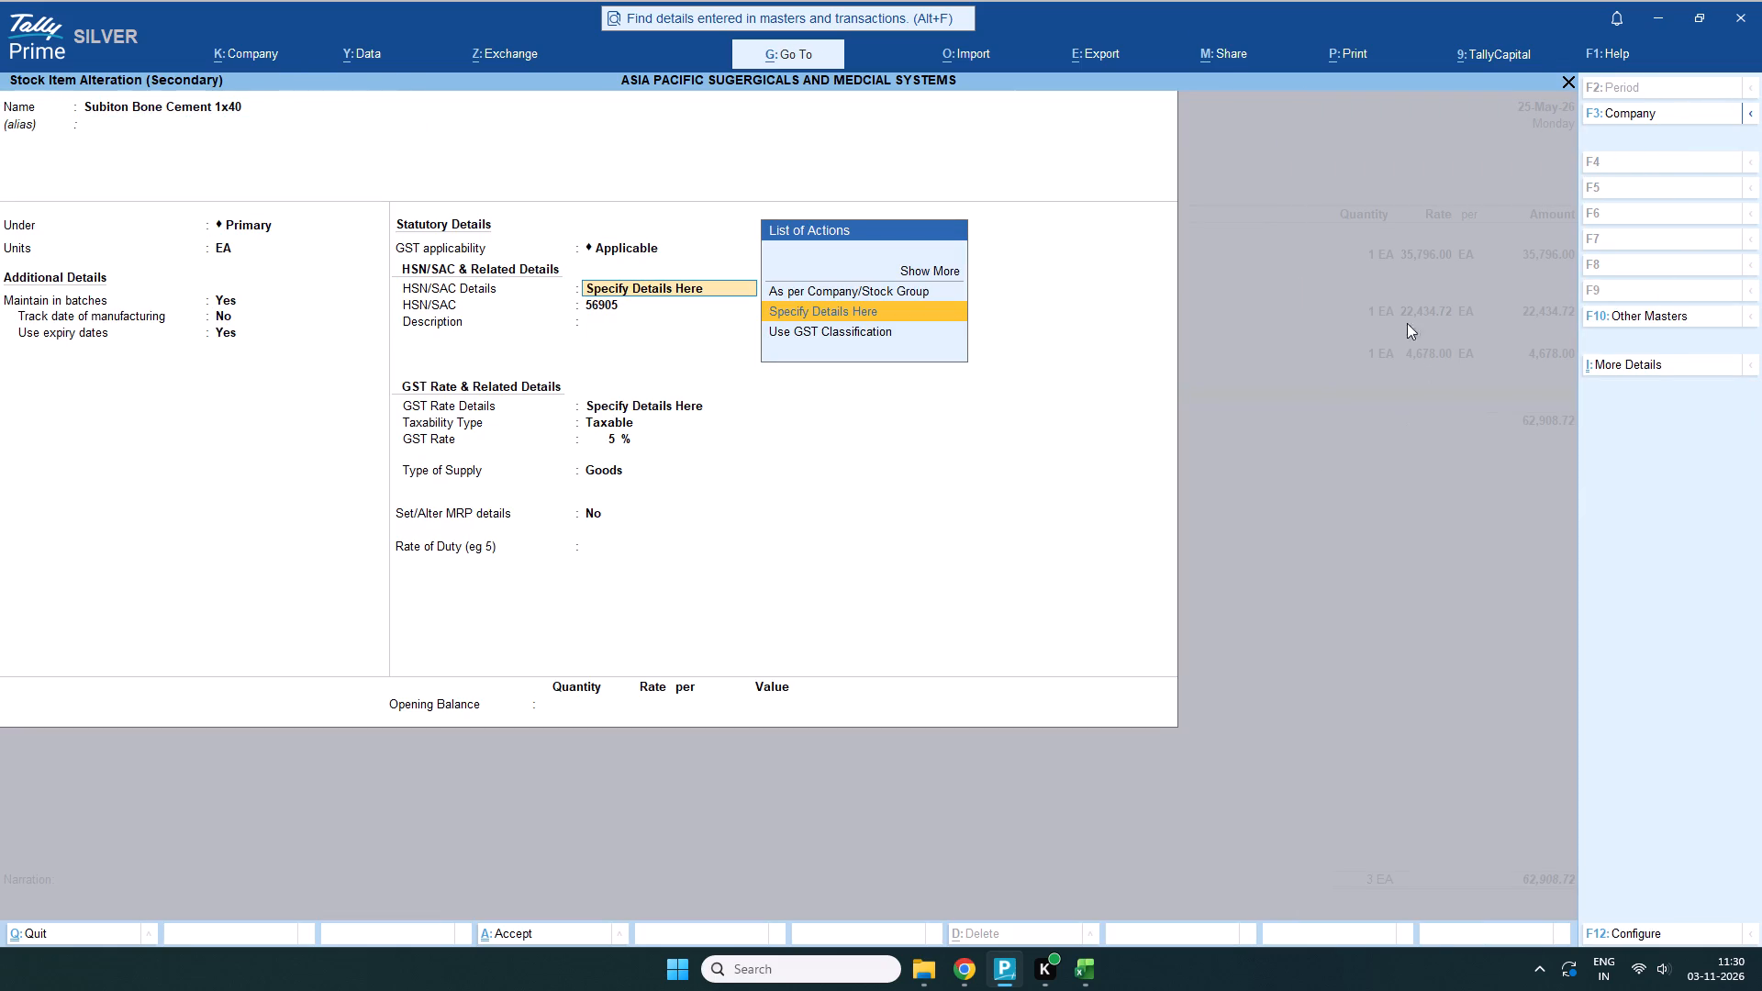
left_click(622, 309)
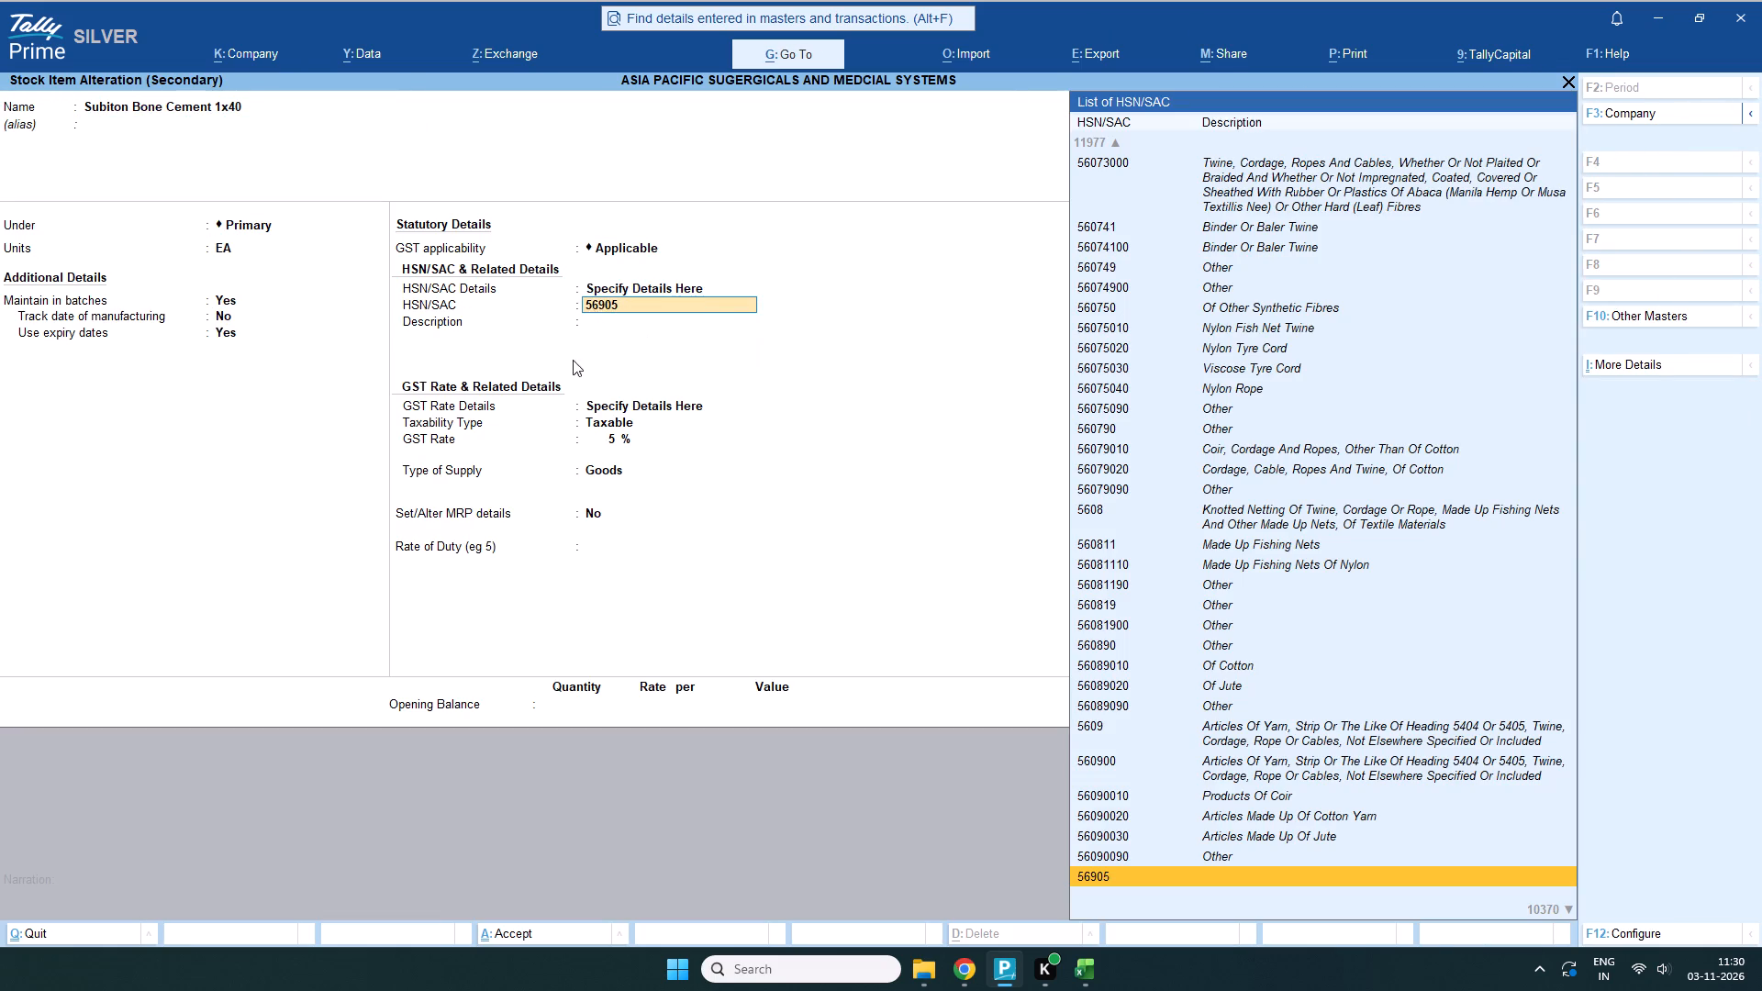
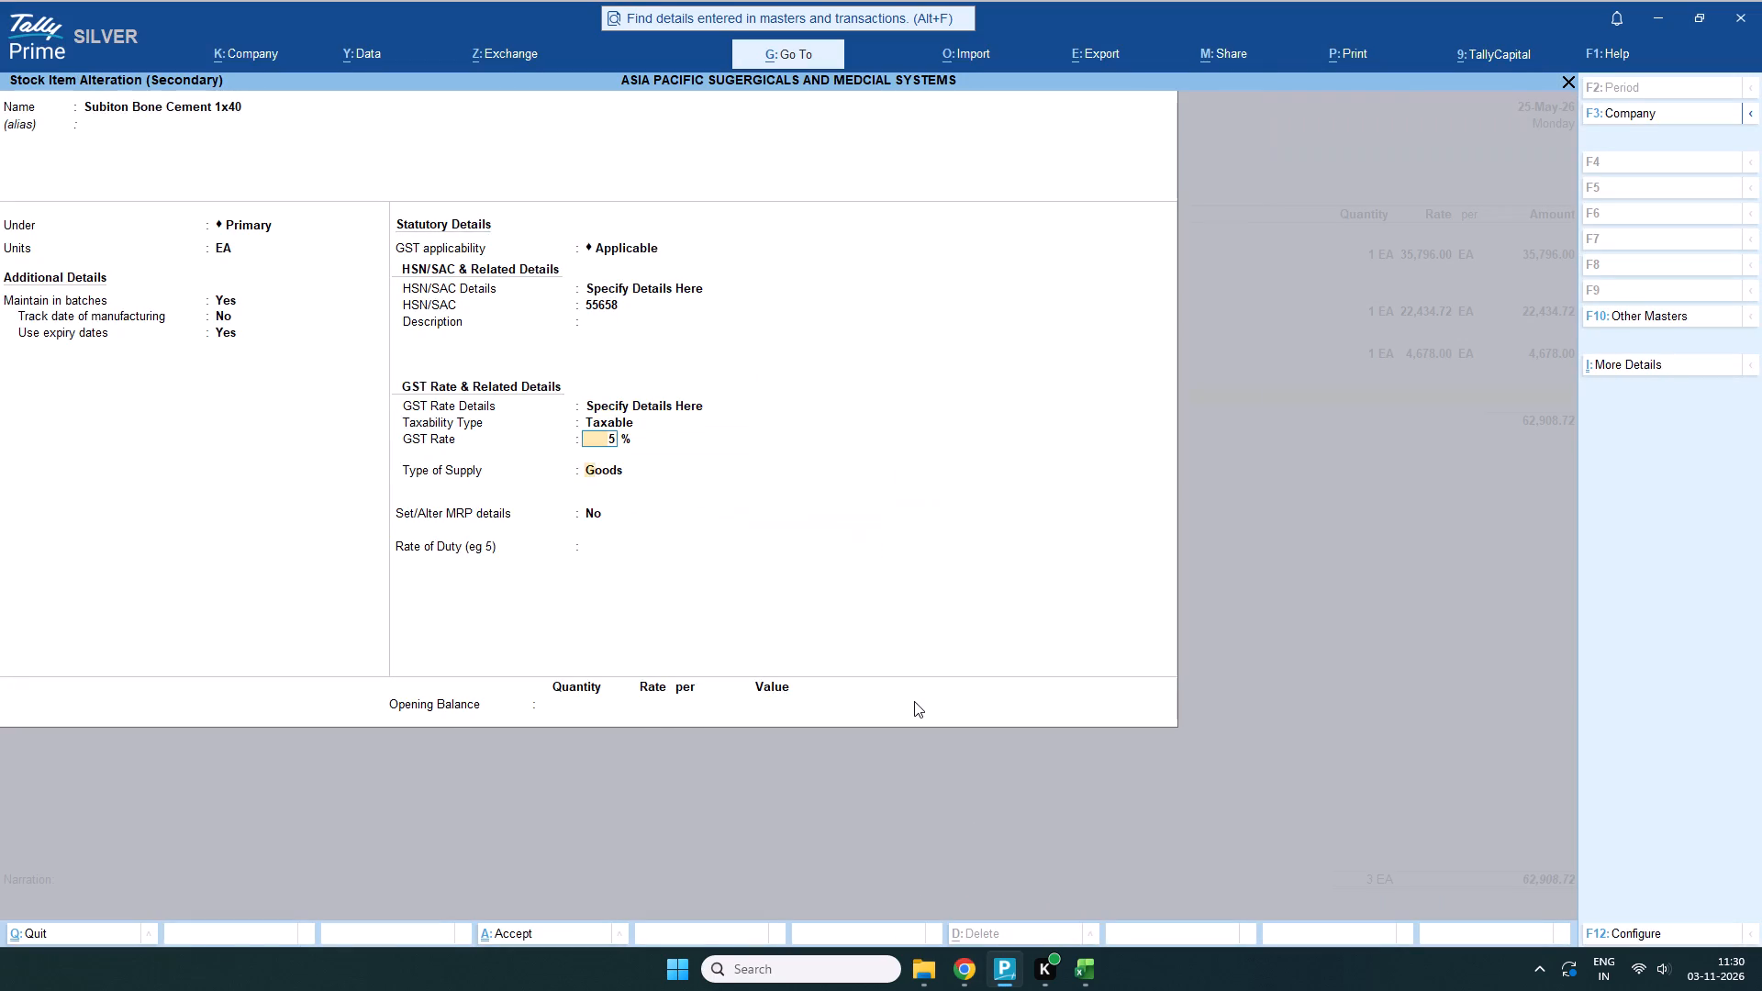
Keep the 5% GST rate and remaining master details of Subiton Bone Cement 1x40, and save the stock item.
key("Return")
key("Return")
key("Return")
key("Return")
key("Return")
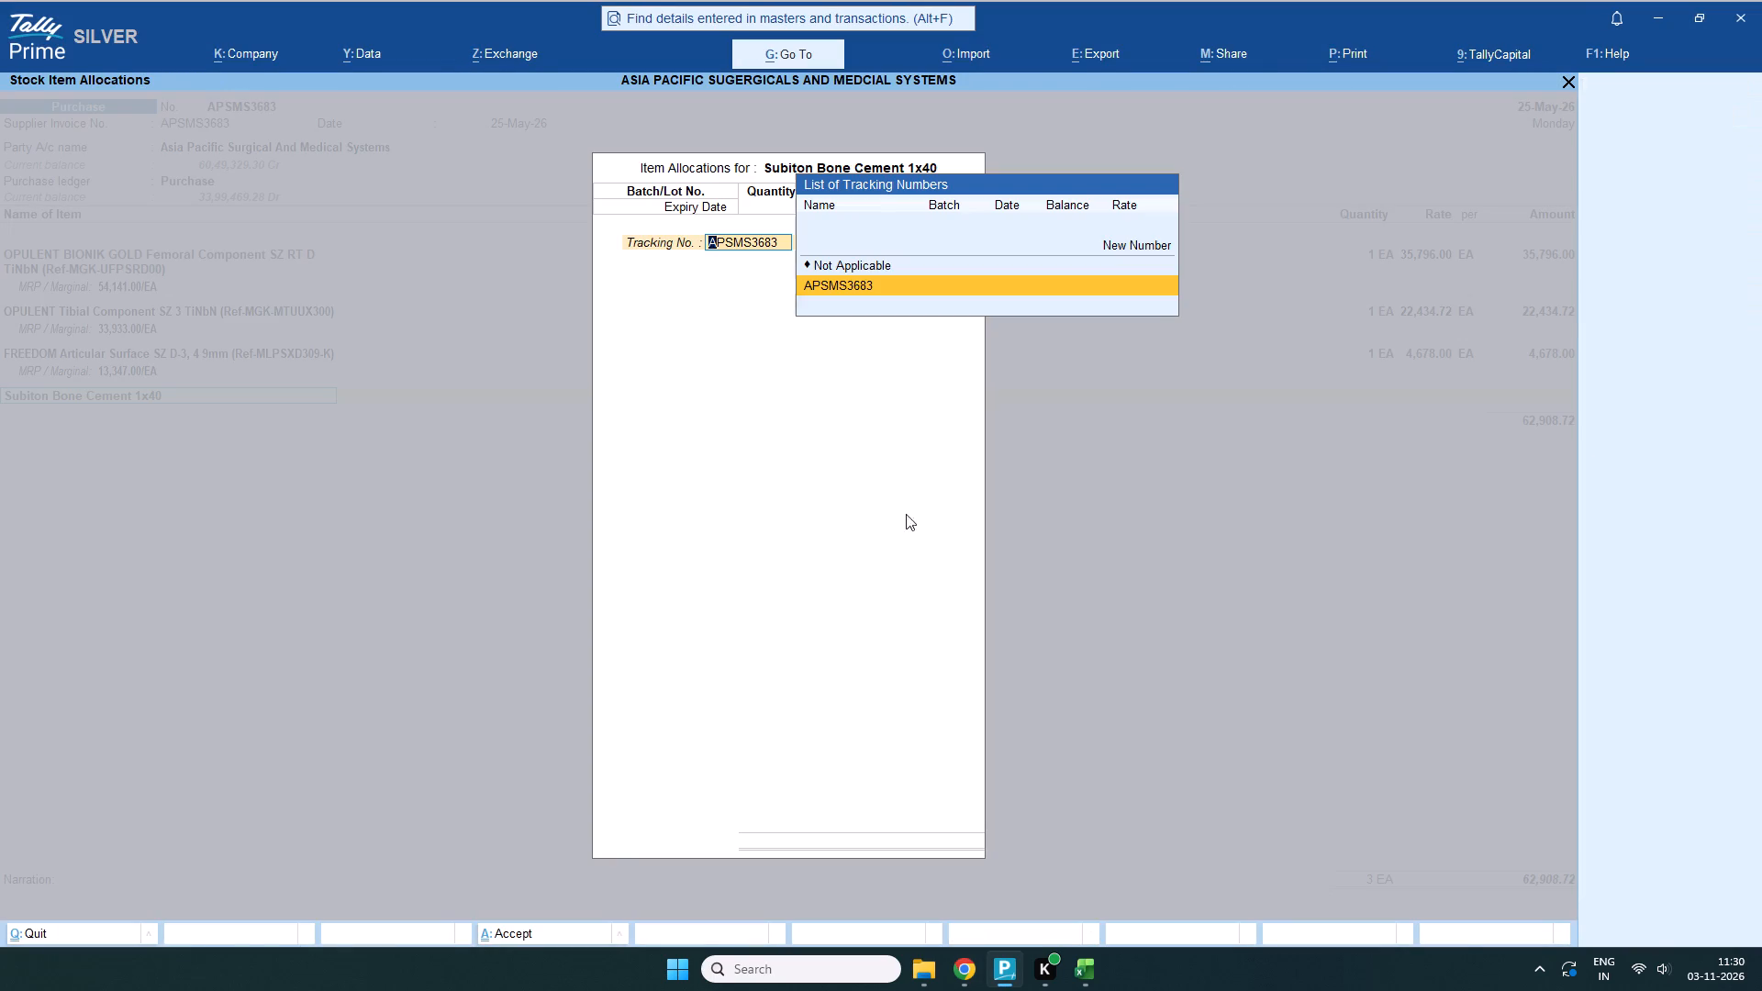
Allocate 1 EA of Subiton Bone Cement 1x40 to batch 55658 with tracking number Not Applicable, leaving rate and amount blank.
scroll(887, 290, "up", 1)
left_click_drag(881, 255, 881, 263)
left_click(871, 264)
key("ctrl+v")
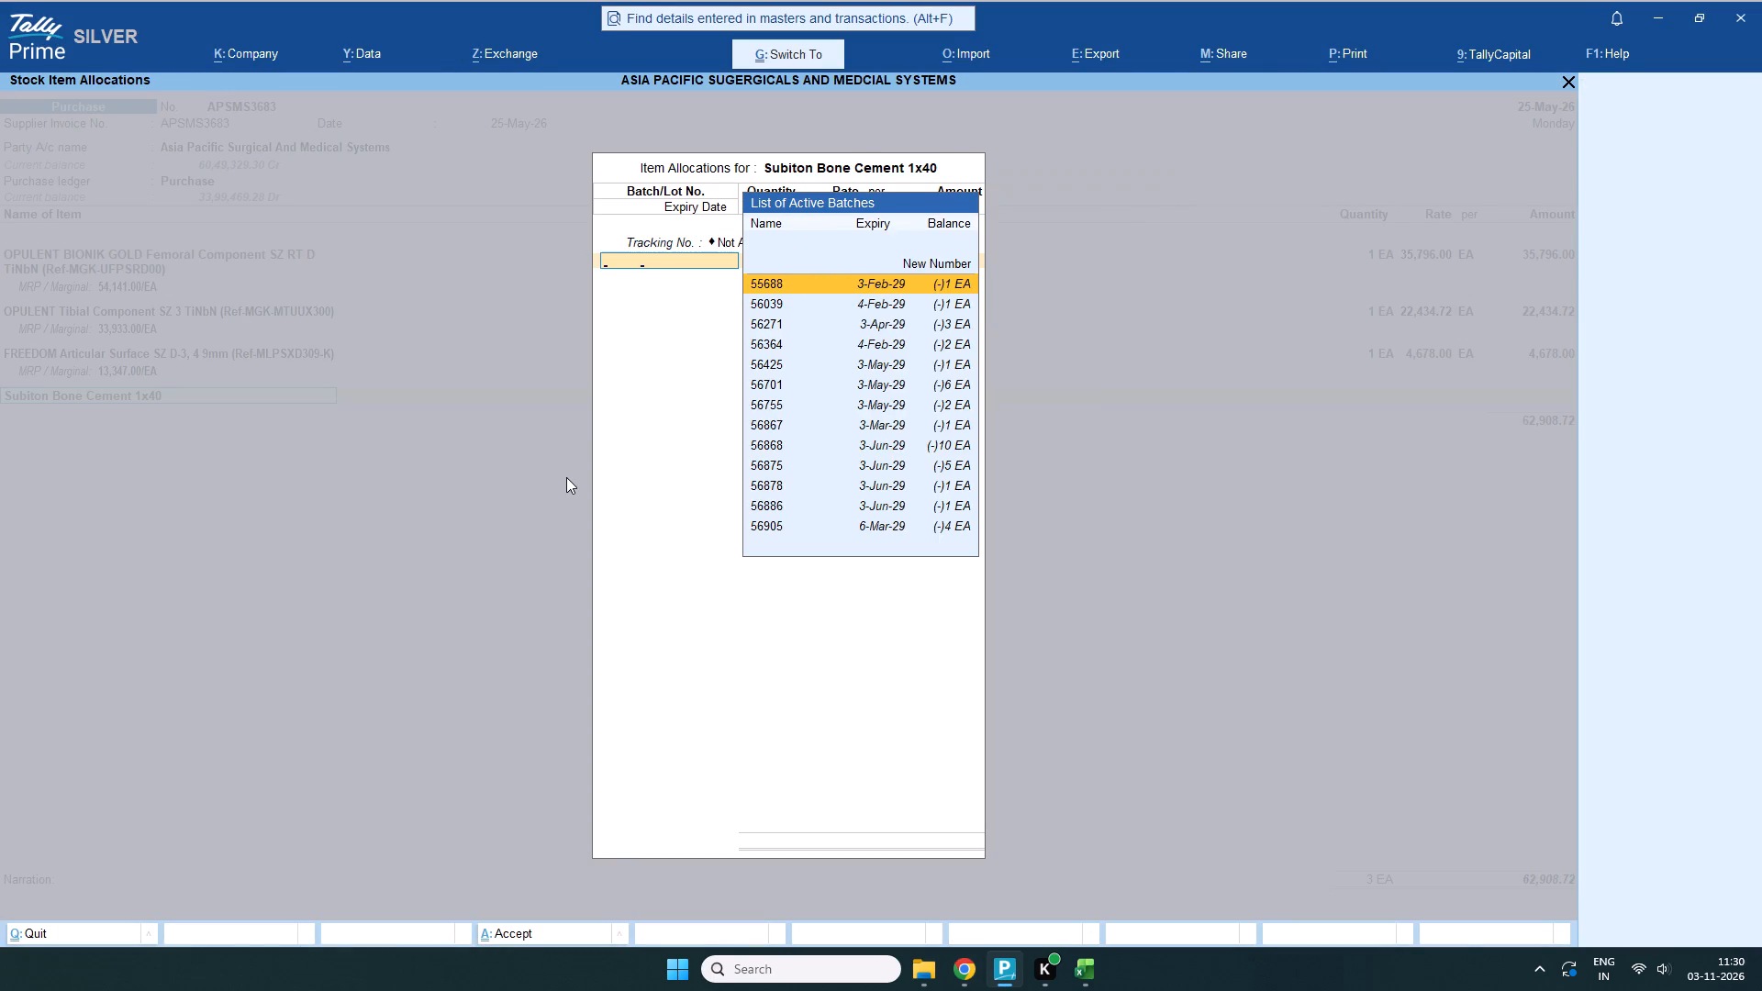
key("Return")
key("Return")
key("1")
key("Return")
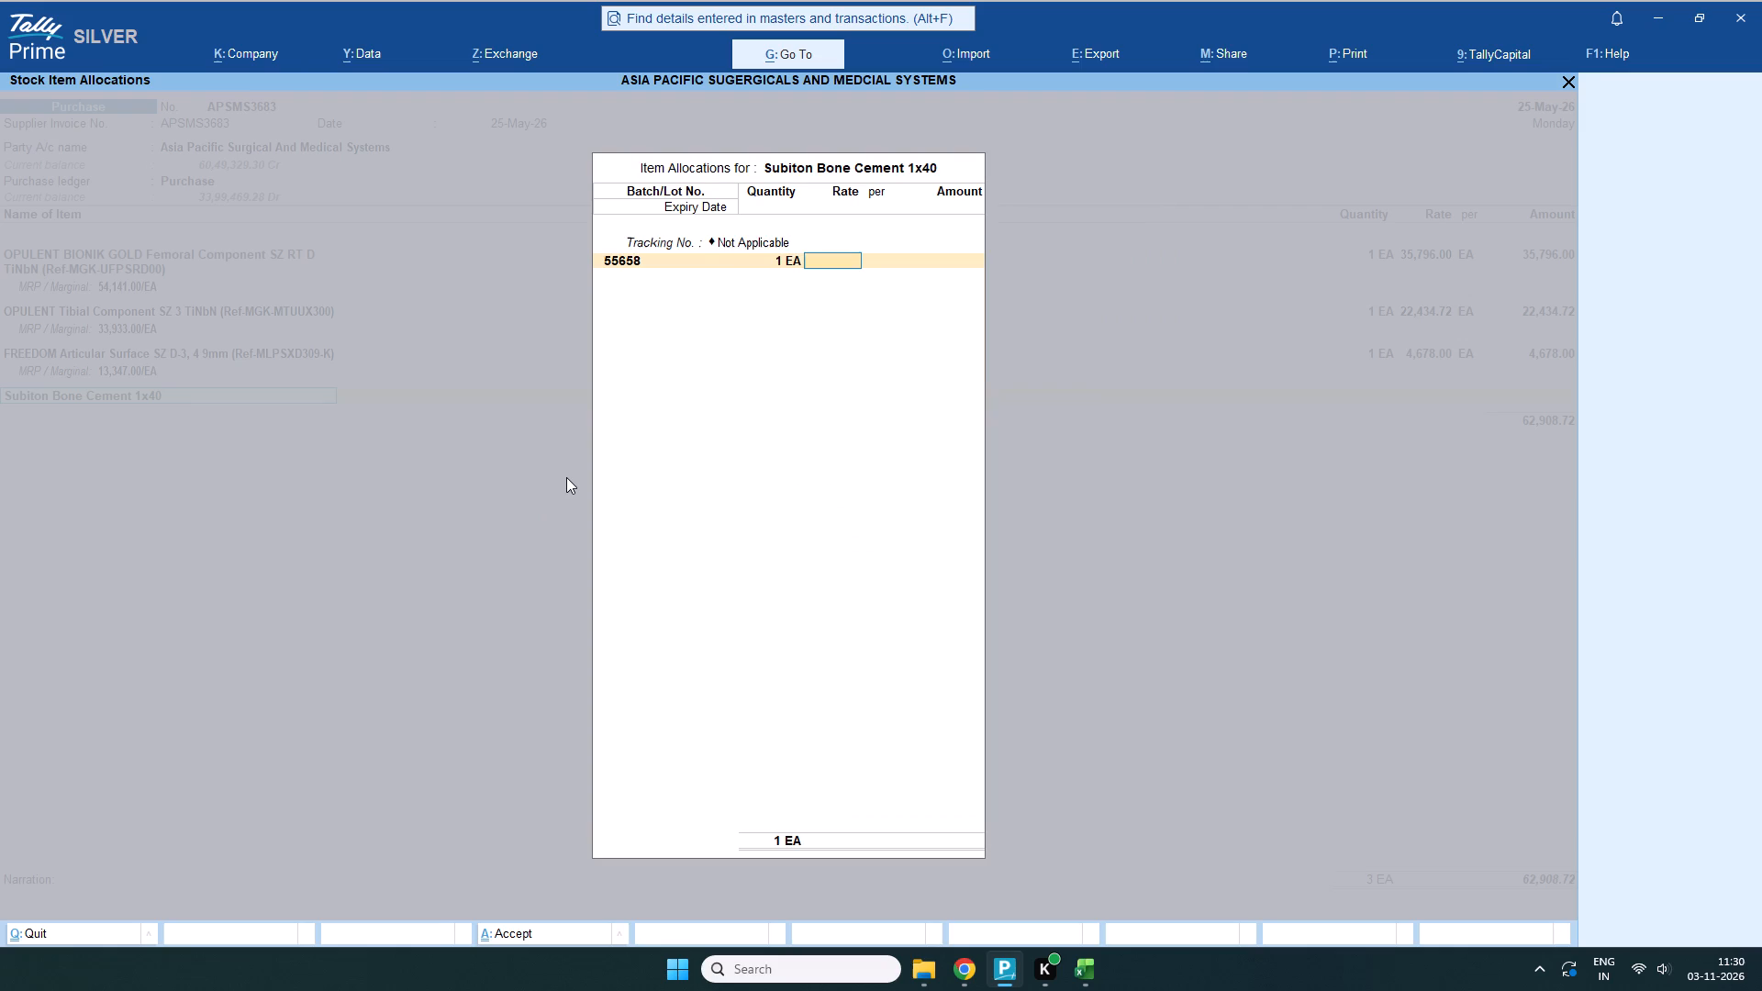
key("Return")
key("Return")
key("Return")
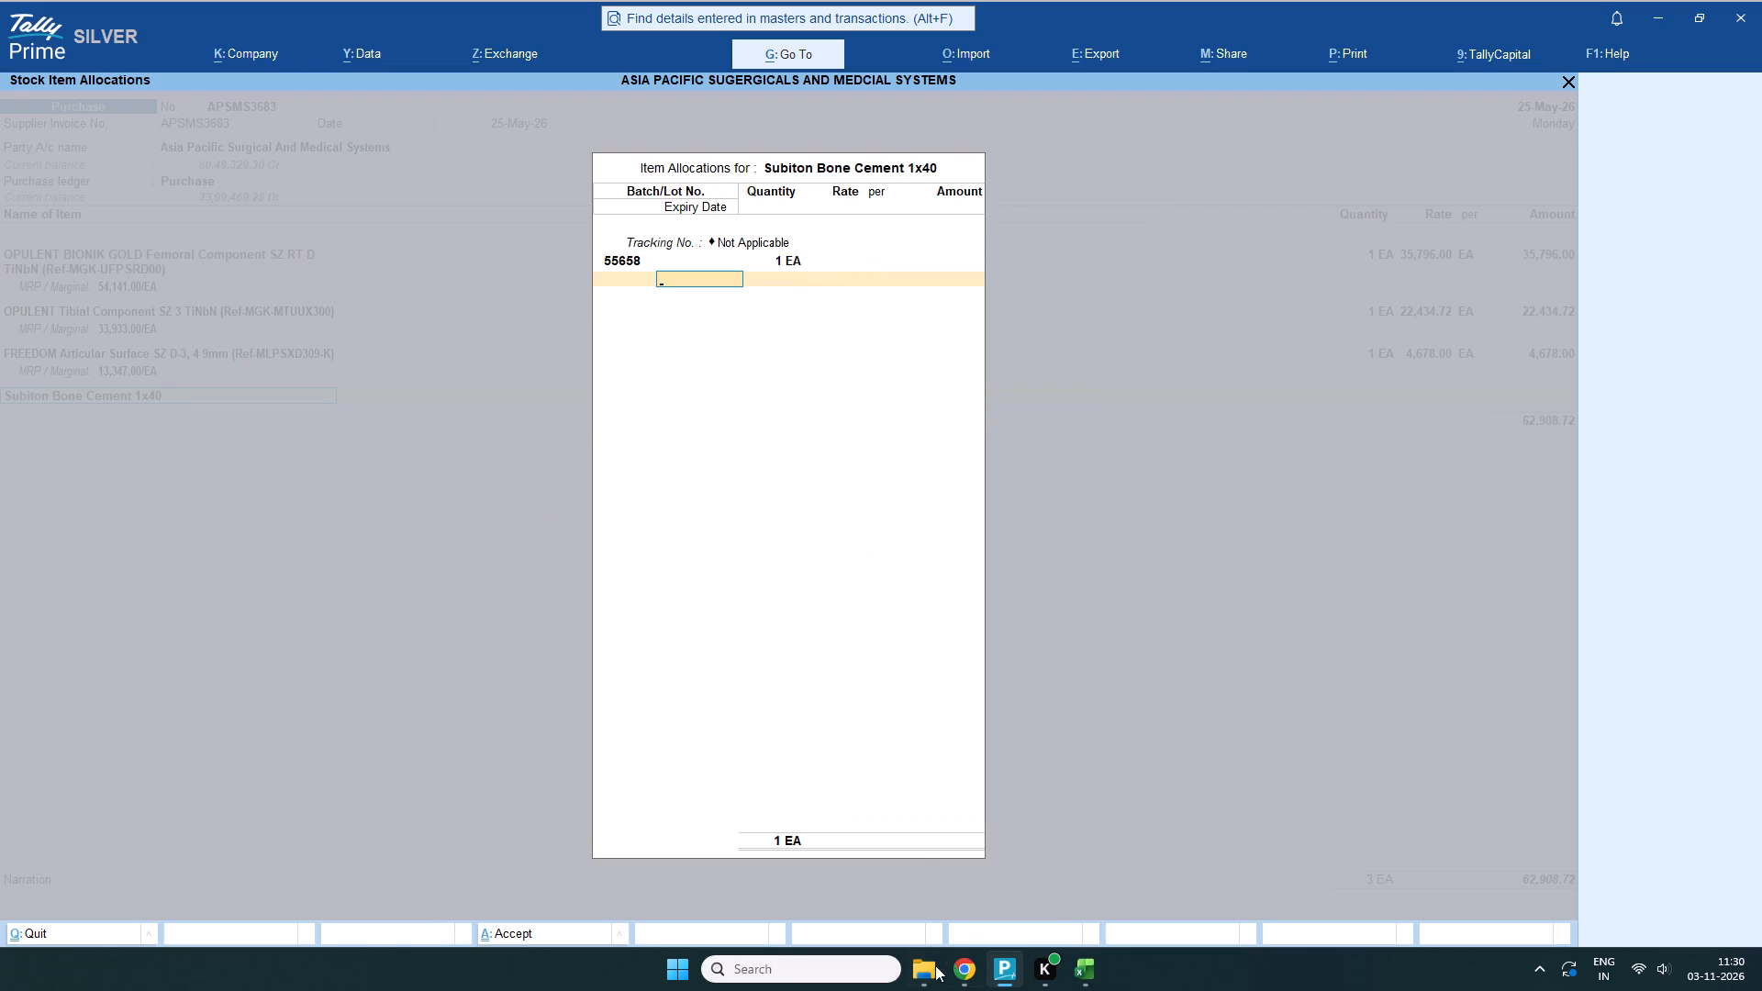
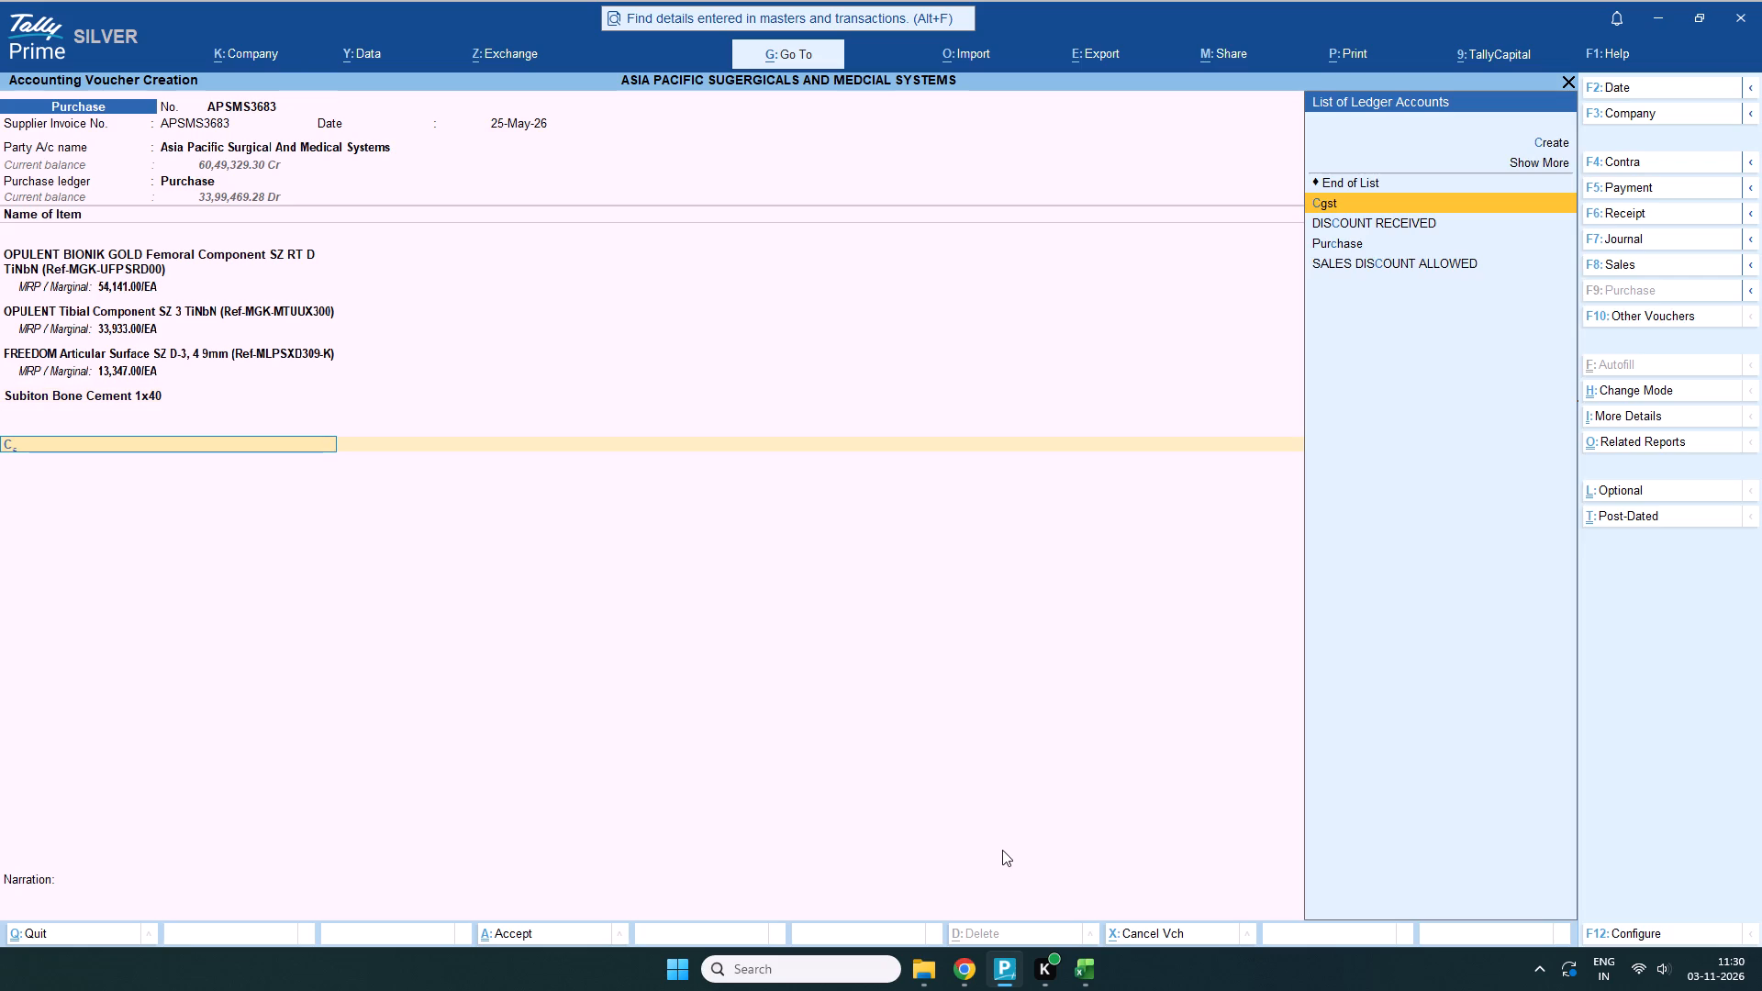
Add the Cgst and Sgst tax ledgers below the item lines of purchase voucher APSMS3683, keeping the calculated Cgst amount.
left_click(1334, 212)
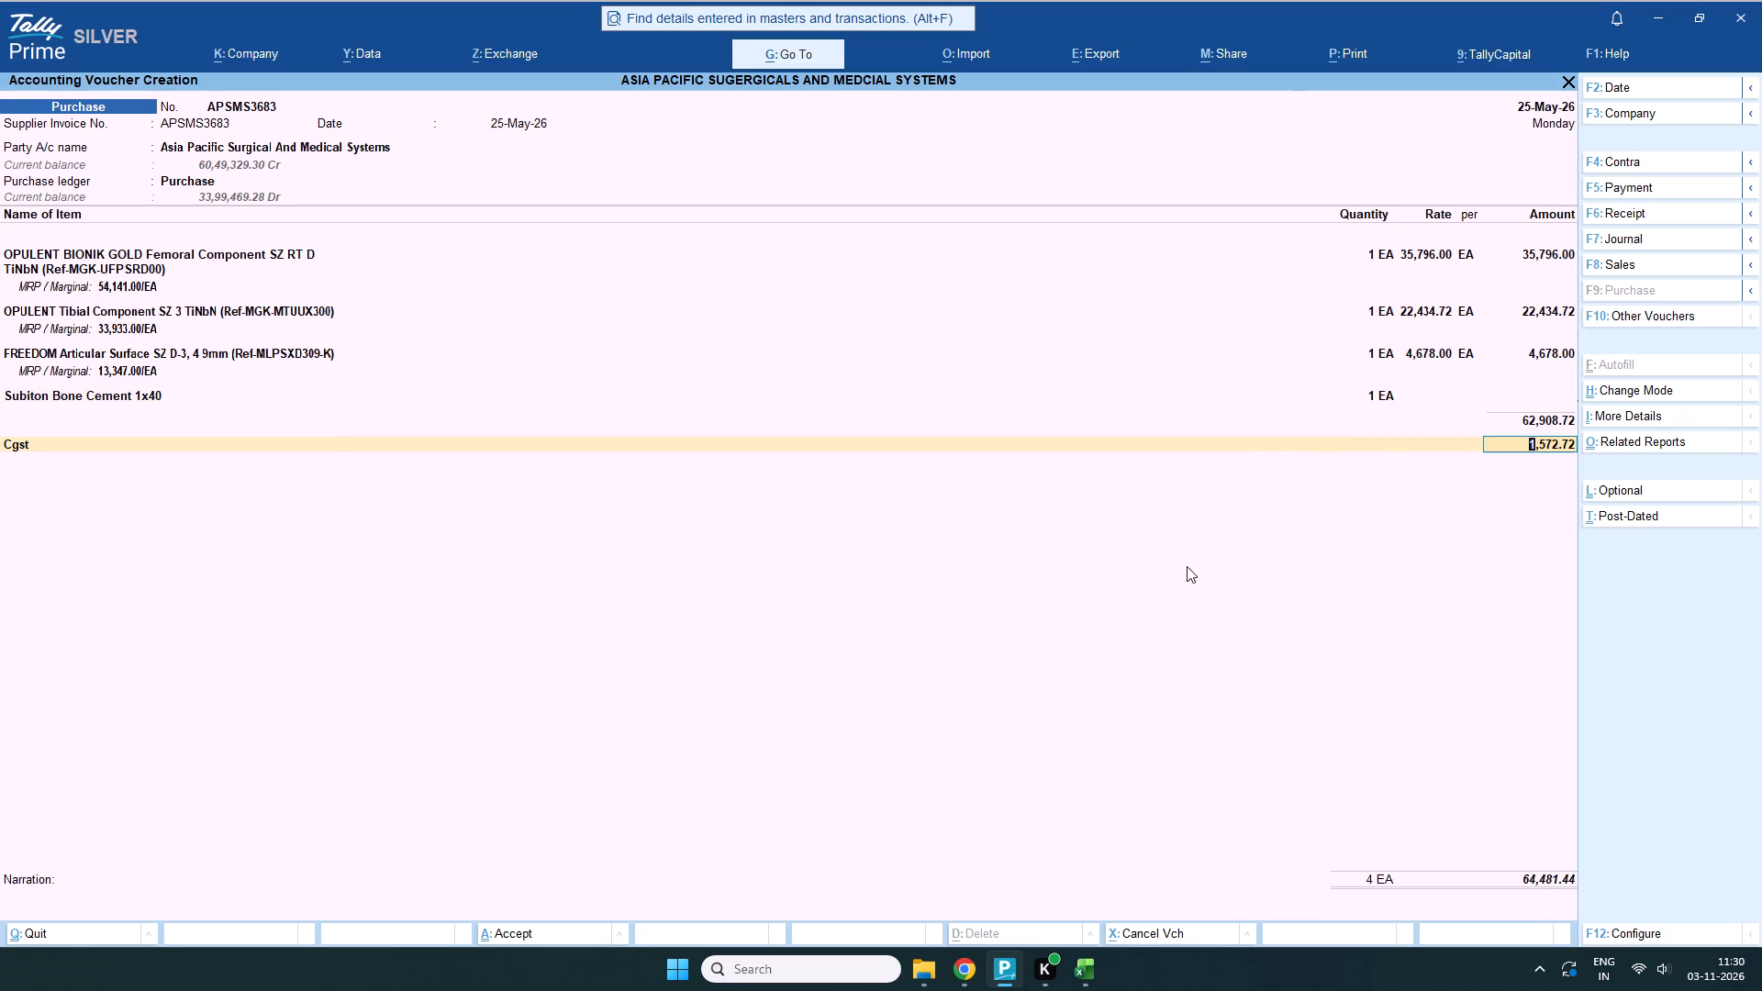
key("Return")
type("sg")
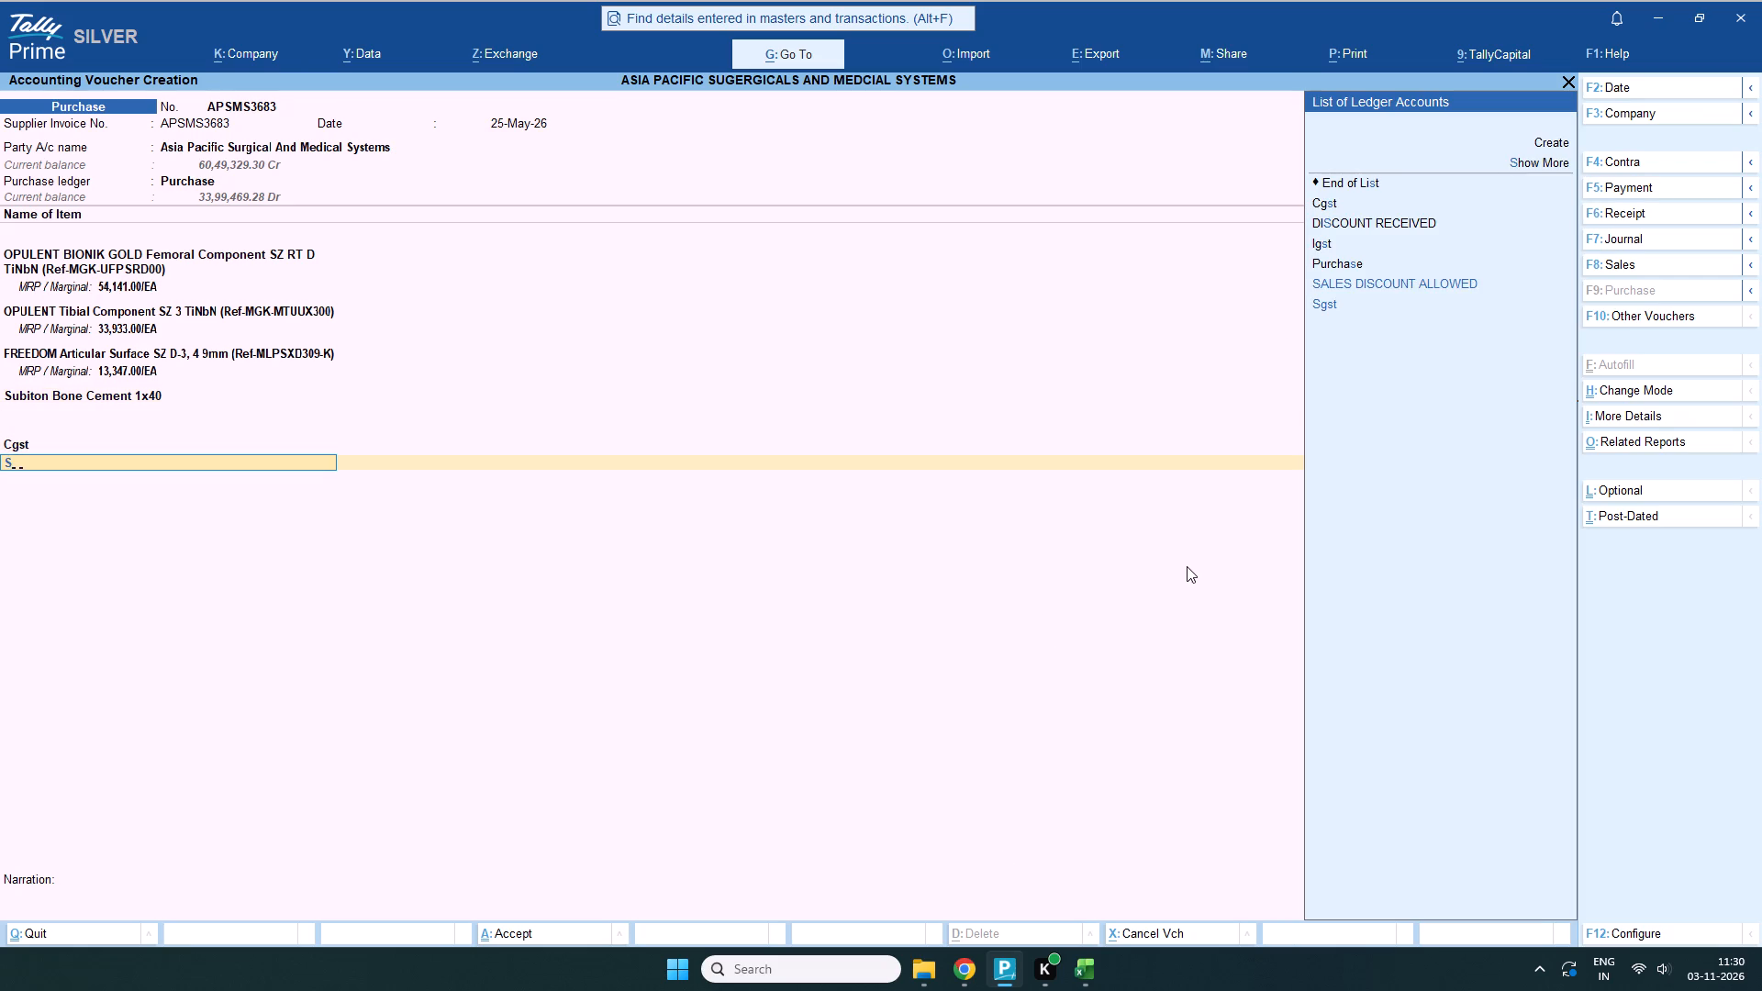
left_click(1338, 200)
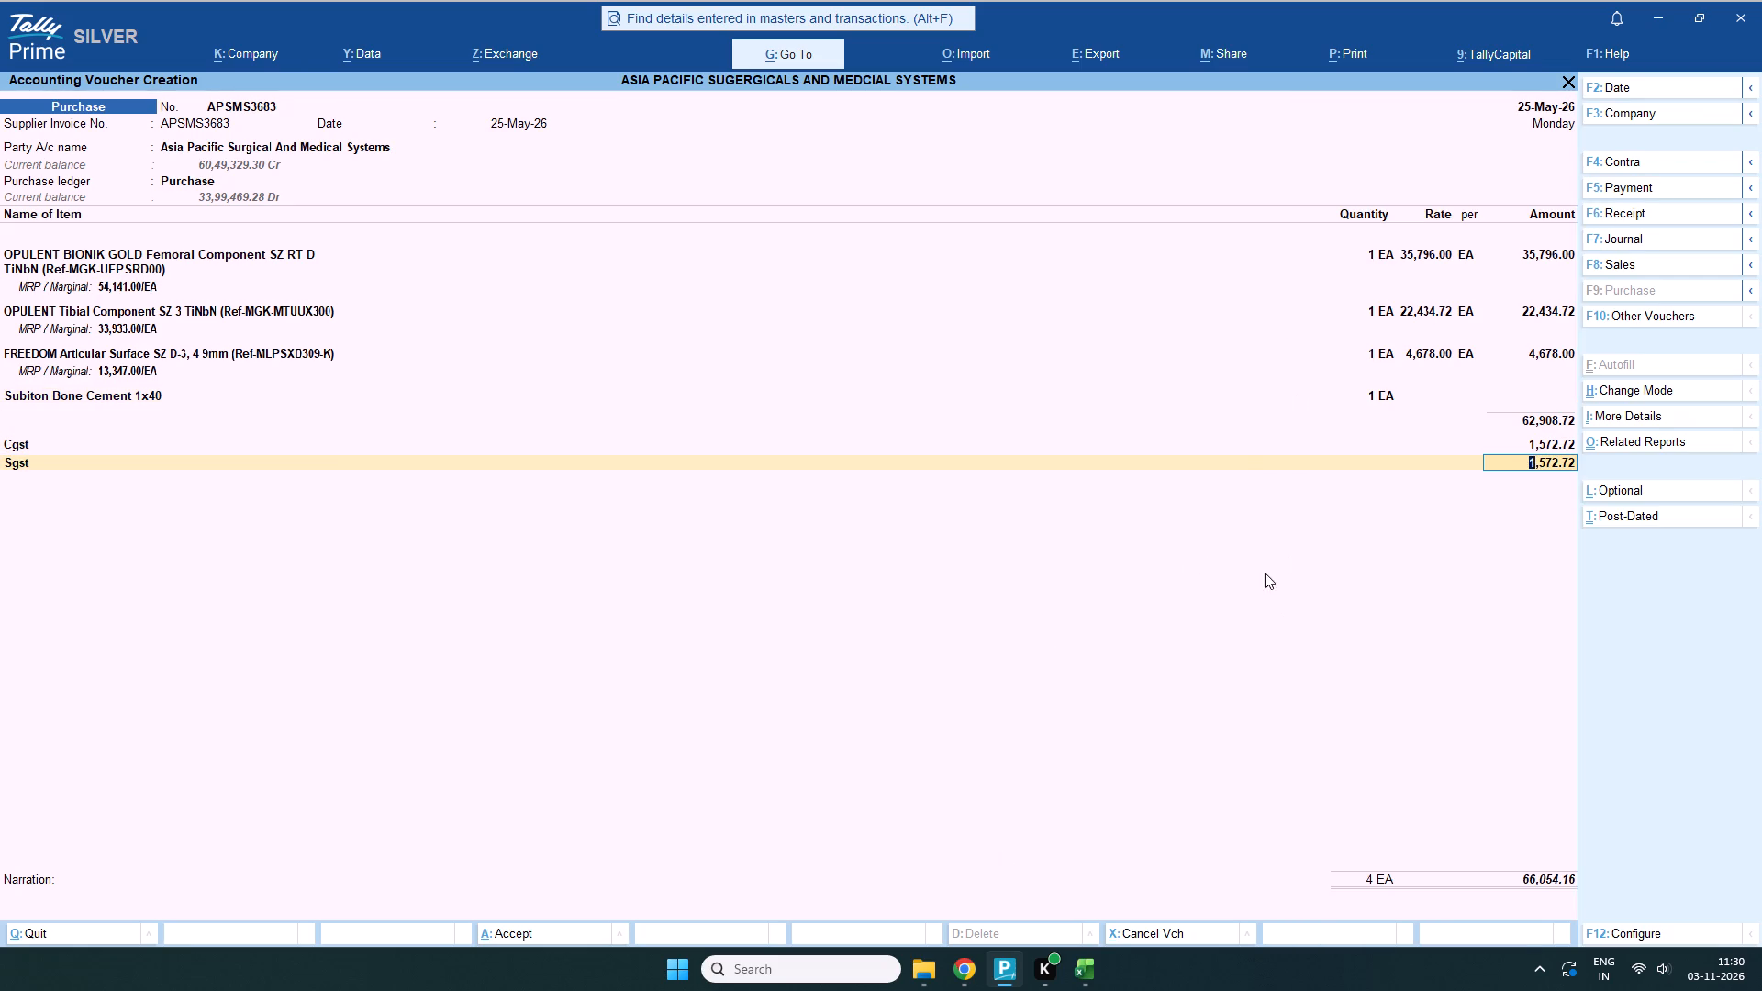
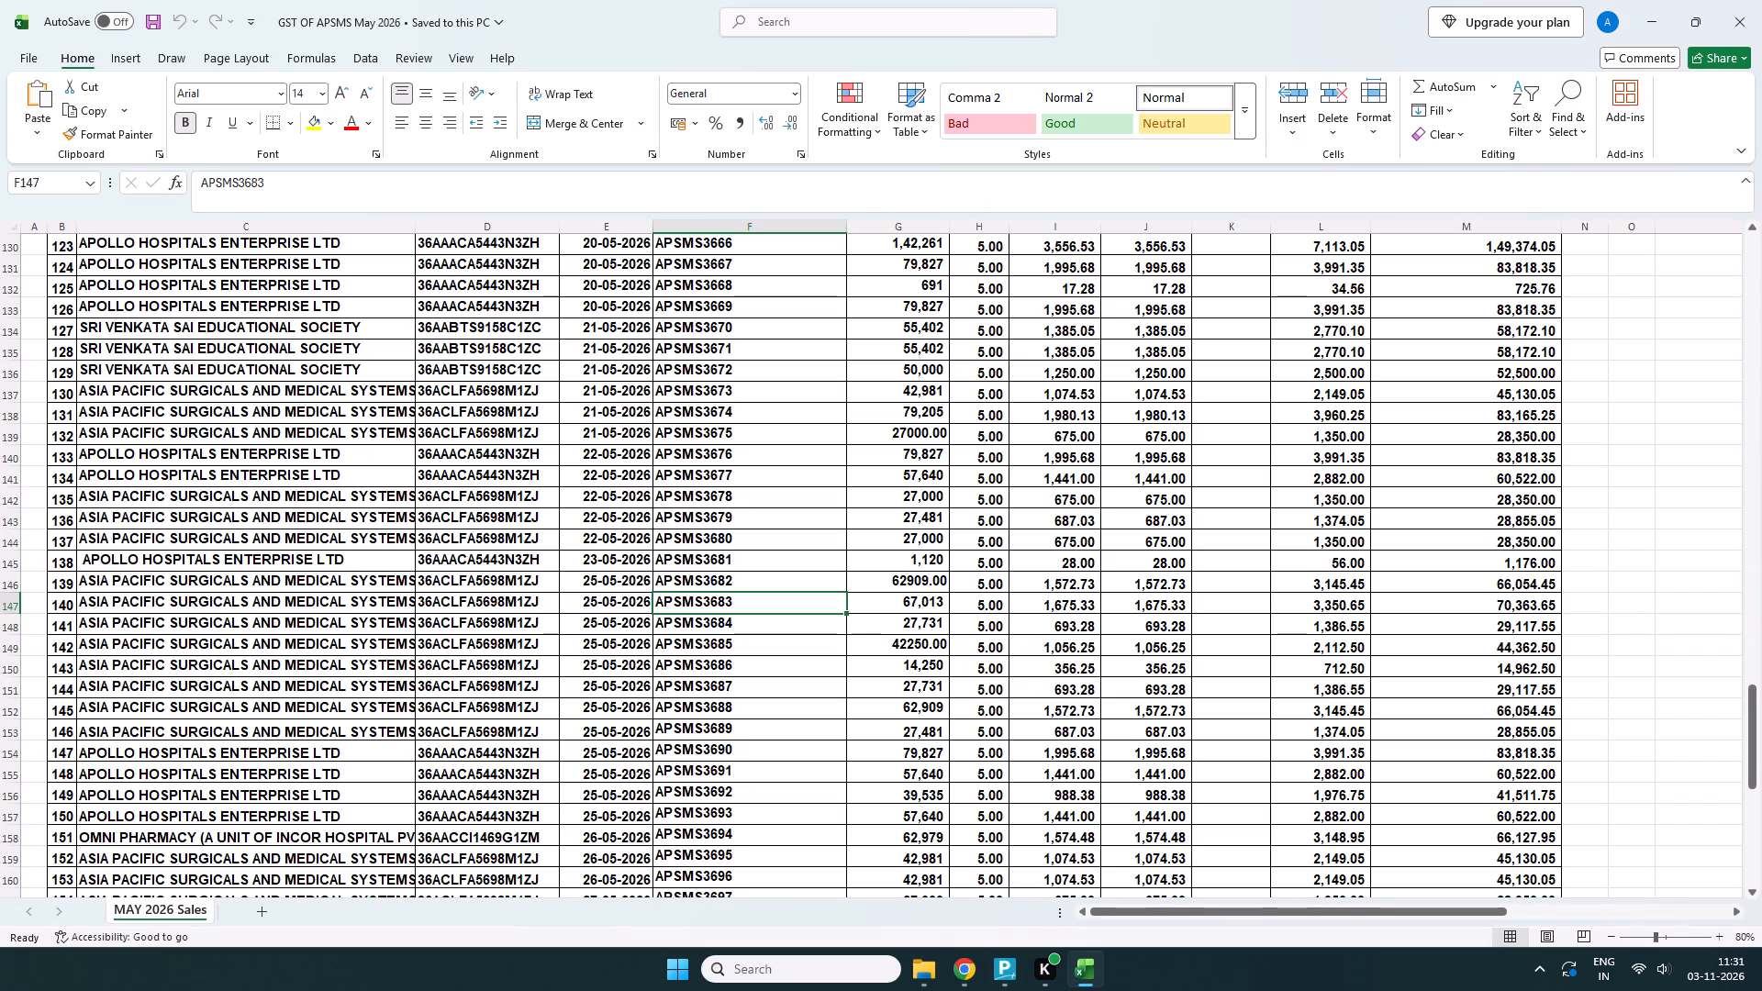
Select invoice number APSMS3684, dated 25-05-2026, in the MAY 2026 Sales sheet as the next invoice to record.
left_click(739, 628)
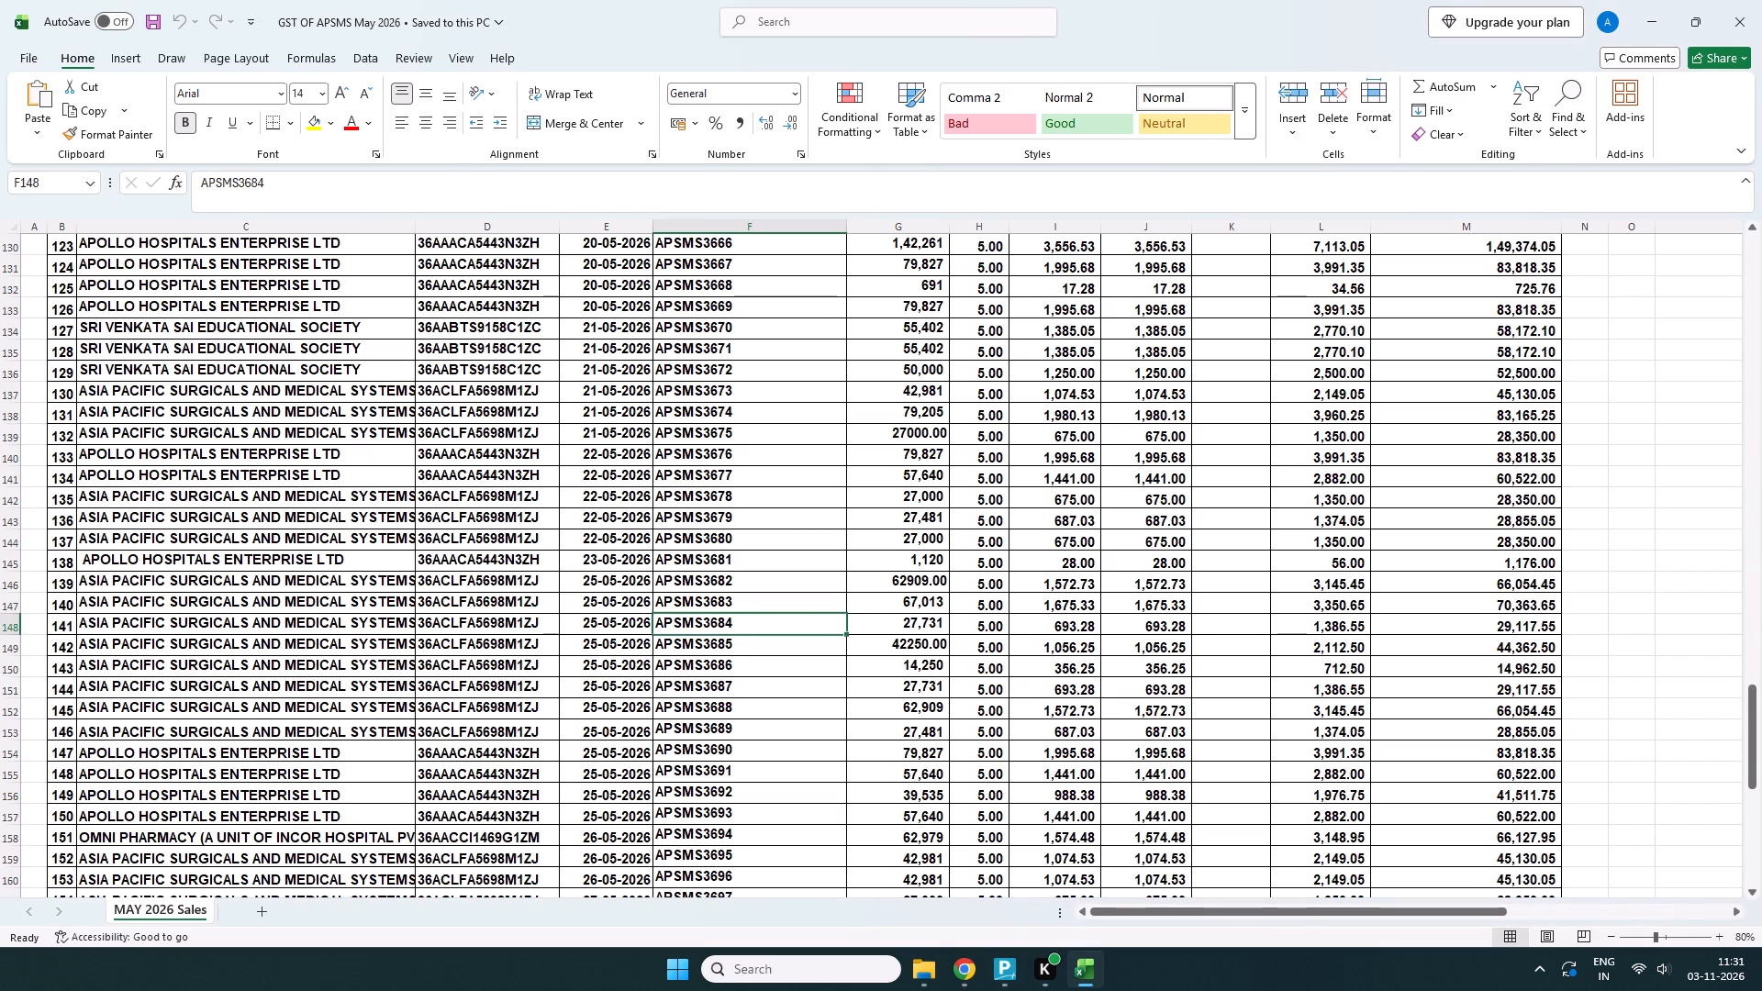
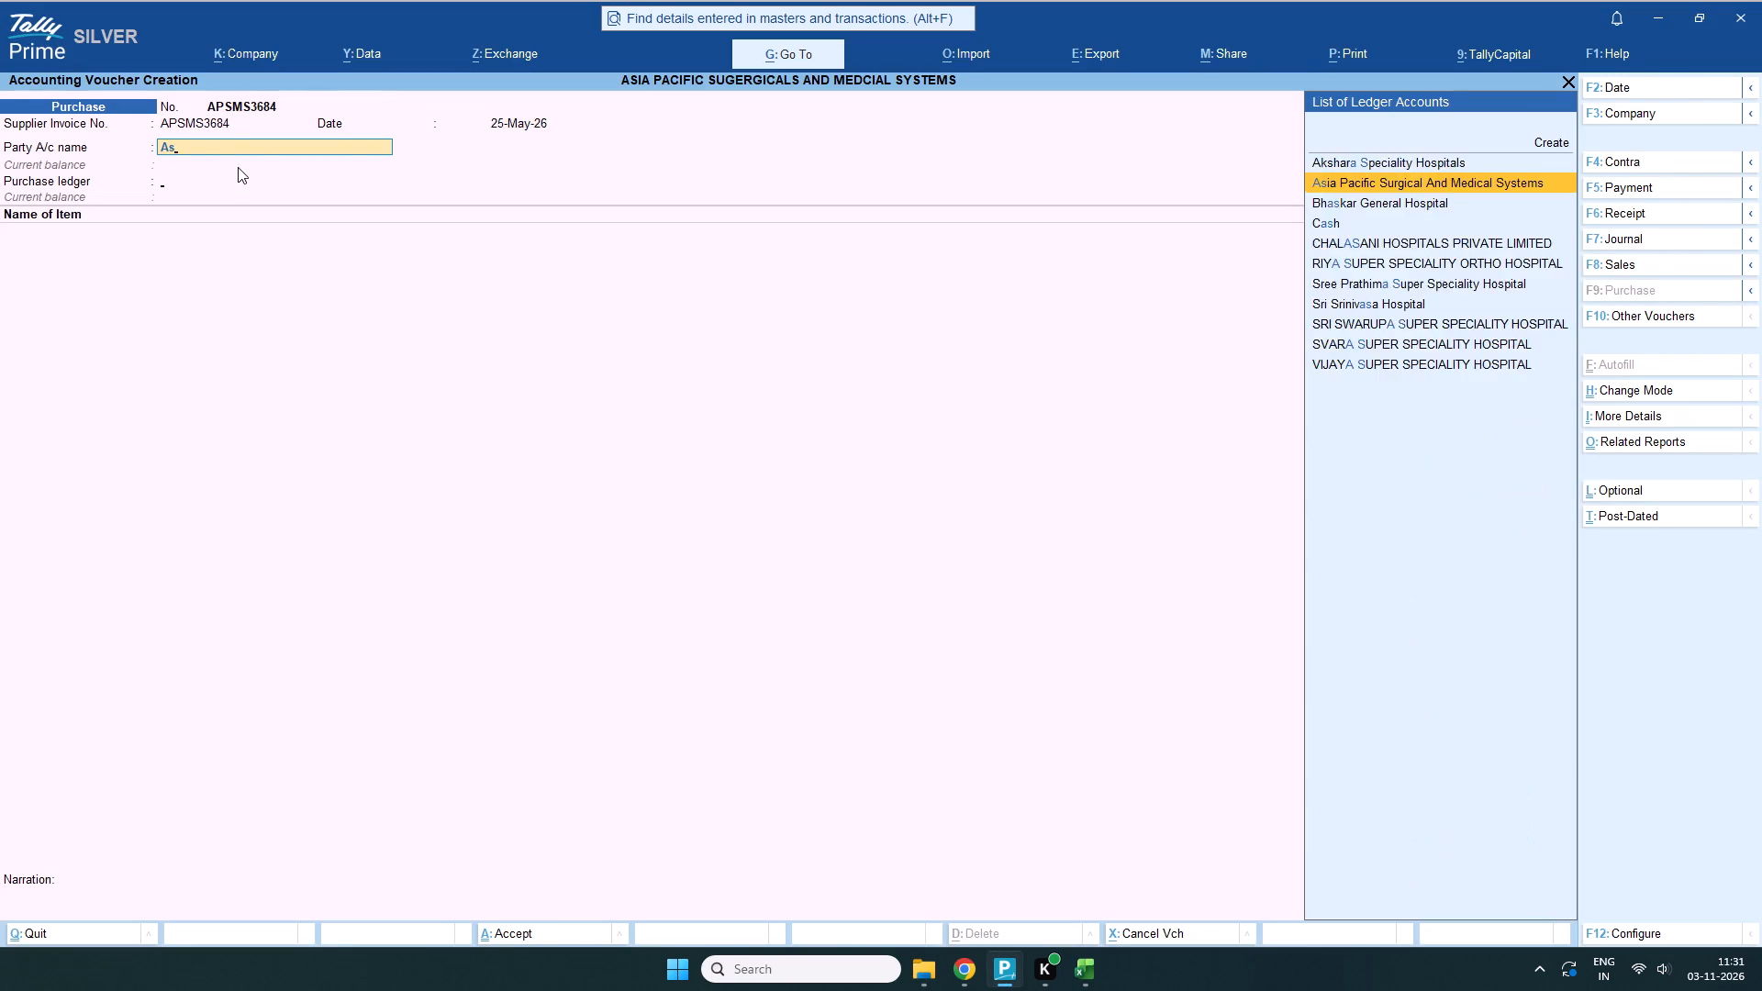
Set the party account of purchase voucher APSMS3684 to Asia Pacific Surgical And Medical Systems, with Purchase as the purchase ledger.
key("Return")
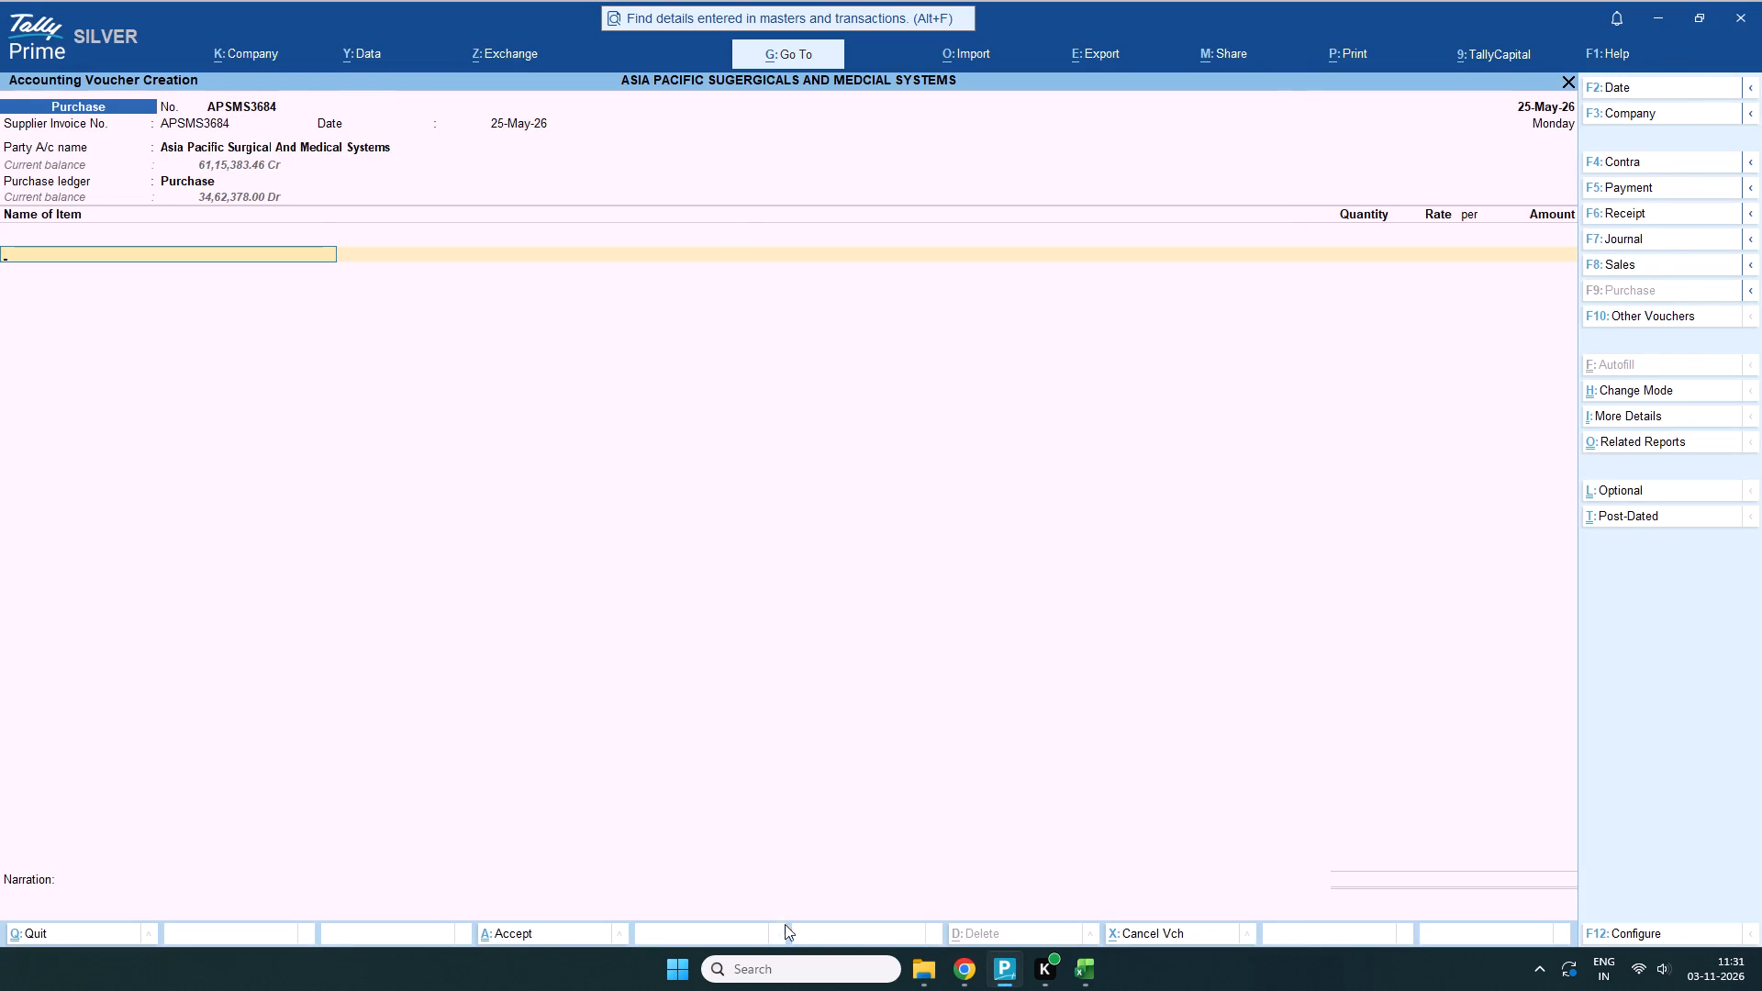
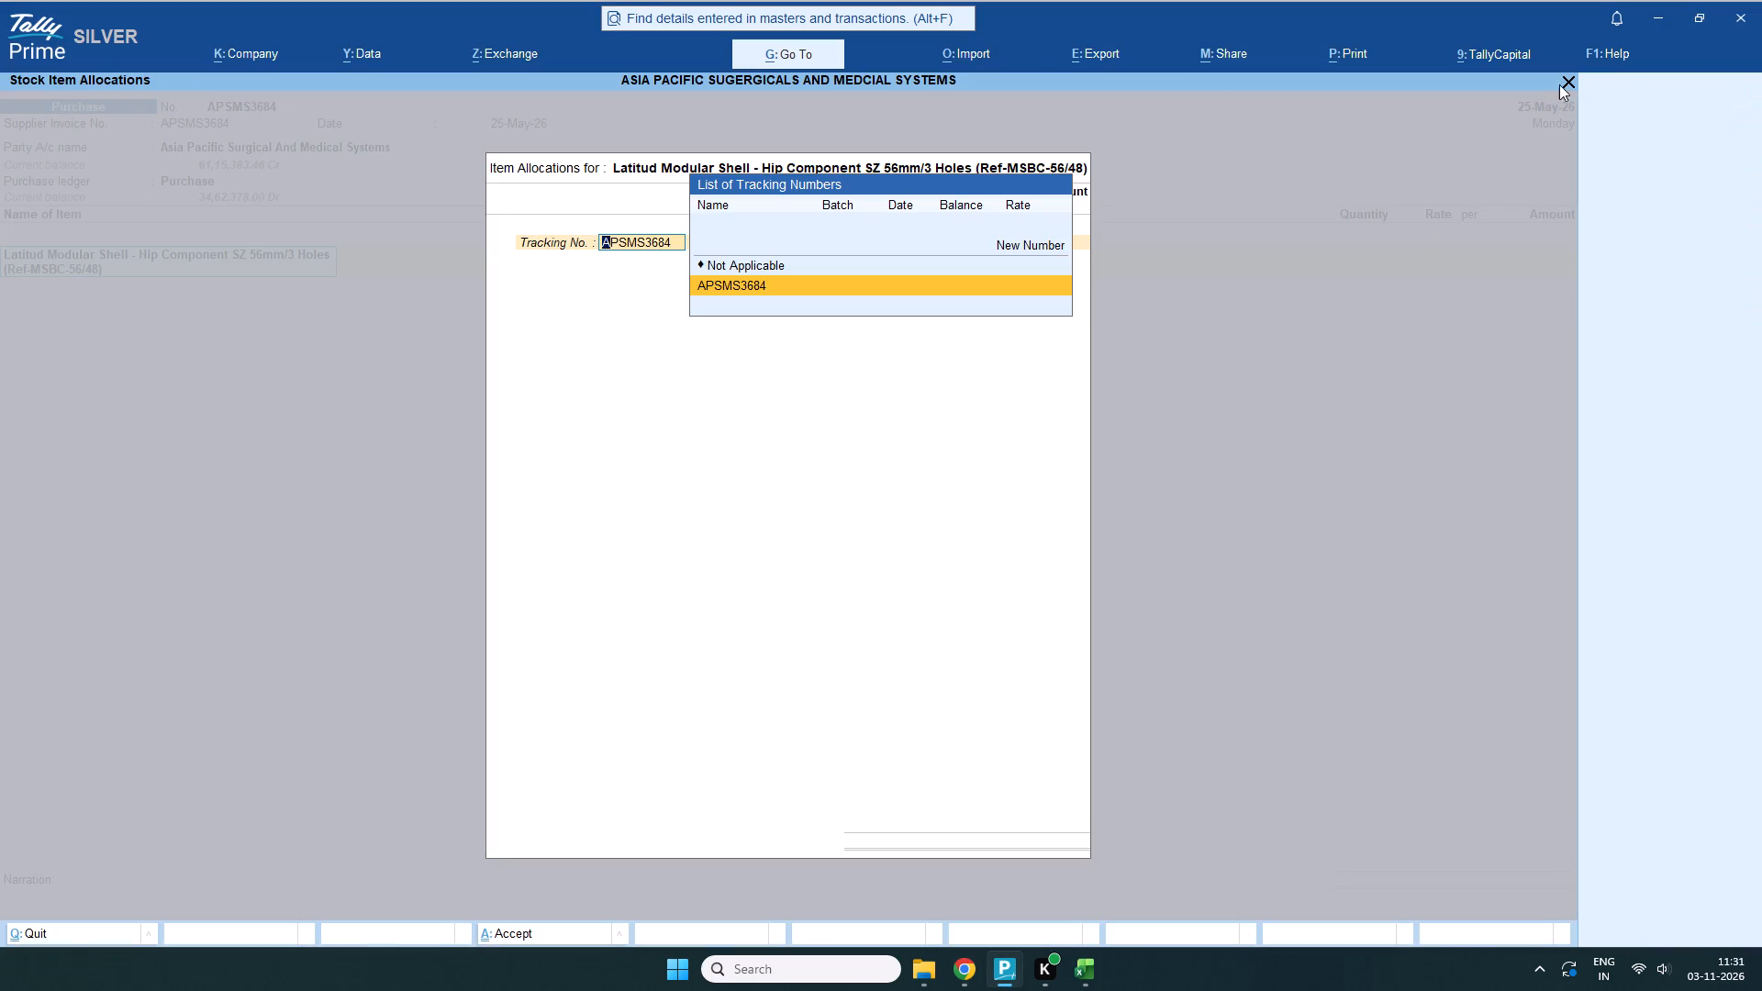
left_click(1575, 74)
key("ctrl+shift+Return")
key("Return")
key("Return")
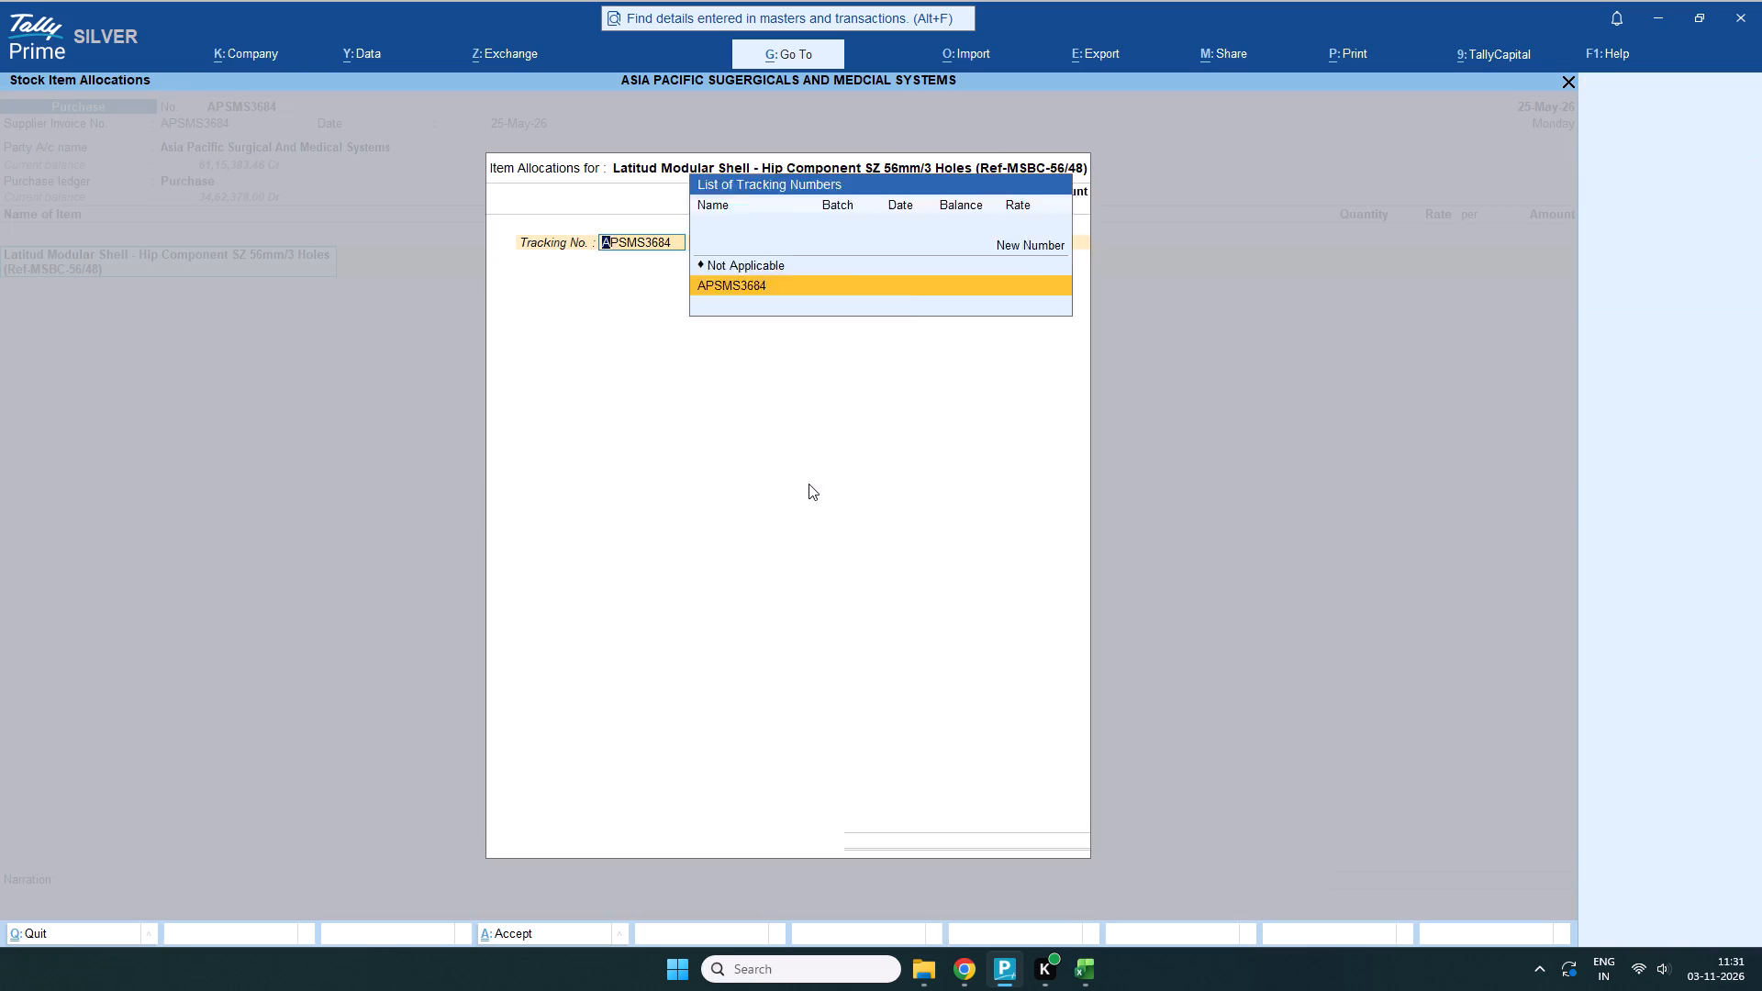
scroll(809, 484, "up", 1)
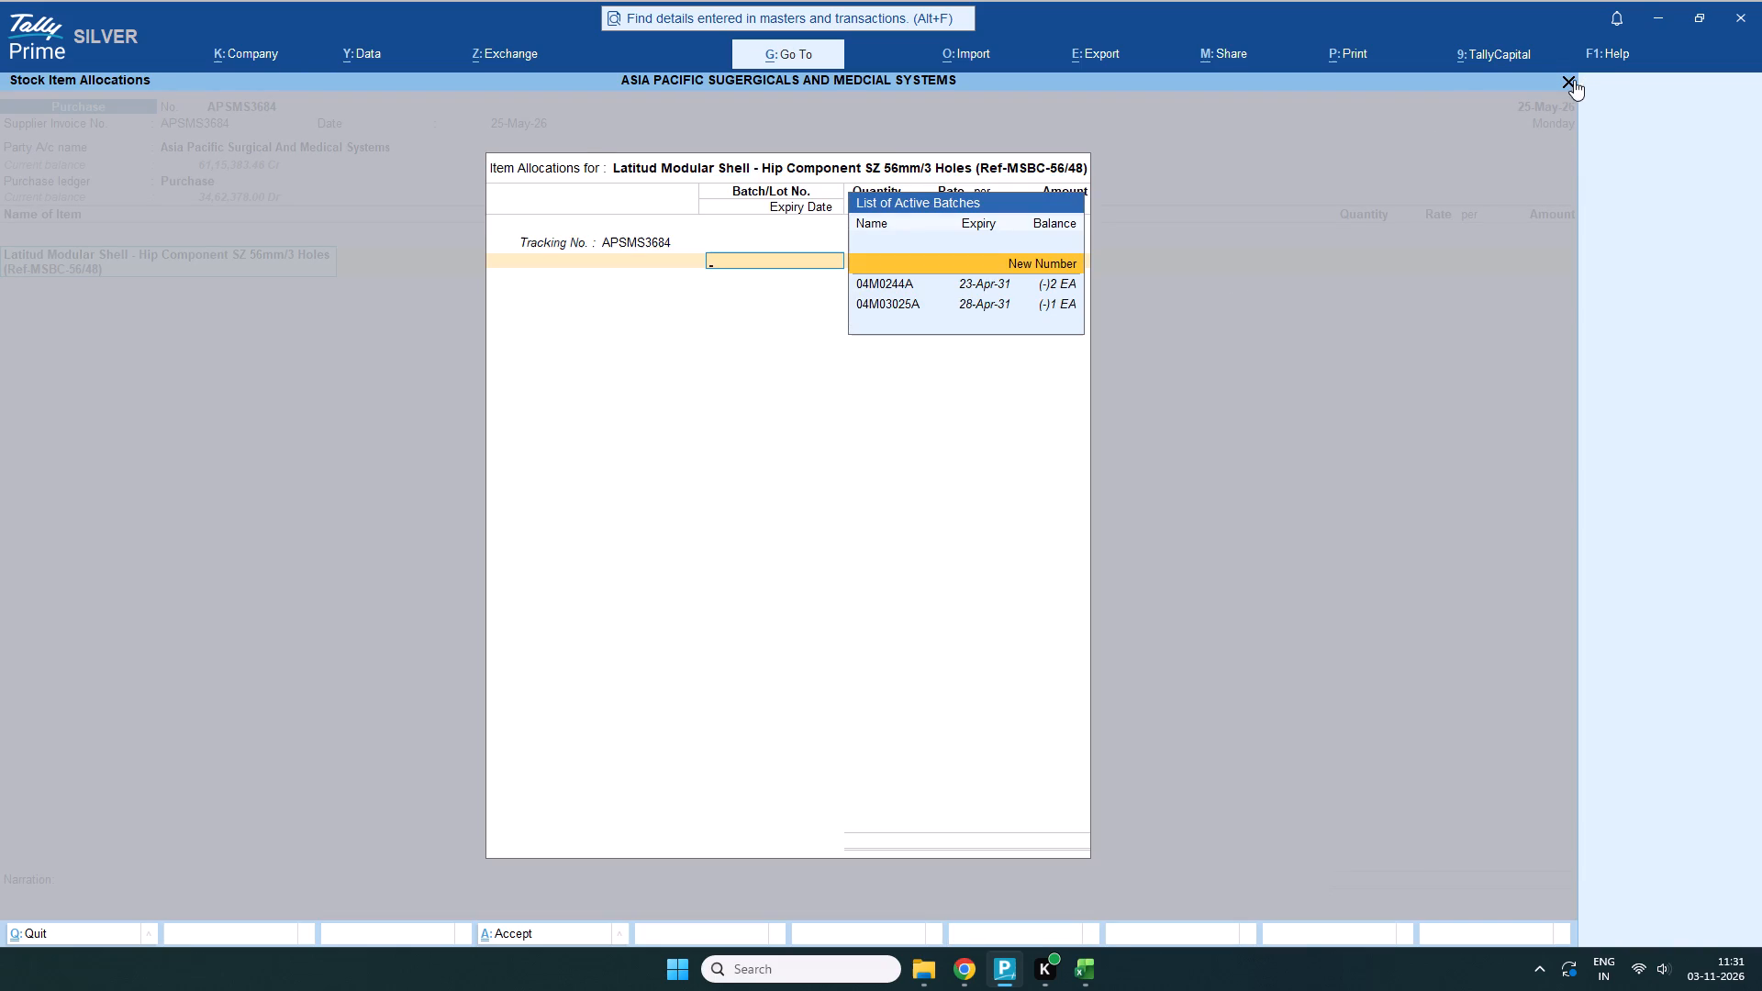
Leave the item allocation and open the master of Latitud Modular Shell - Hip Component SZ 56mm/3 Holes (Ref-MSBC-56/48) for alteration at its HSN/SAC code.
left_click(1574, 80)
key("ctrl+Return")
key("Return")
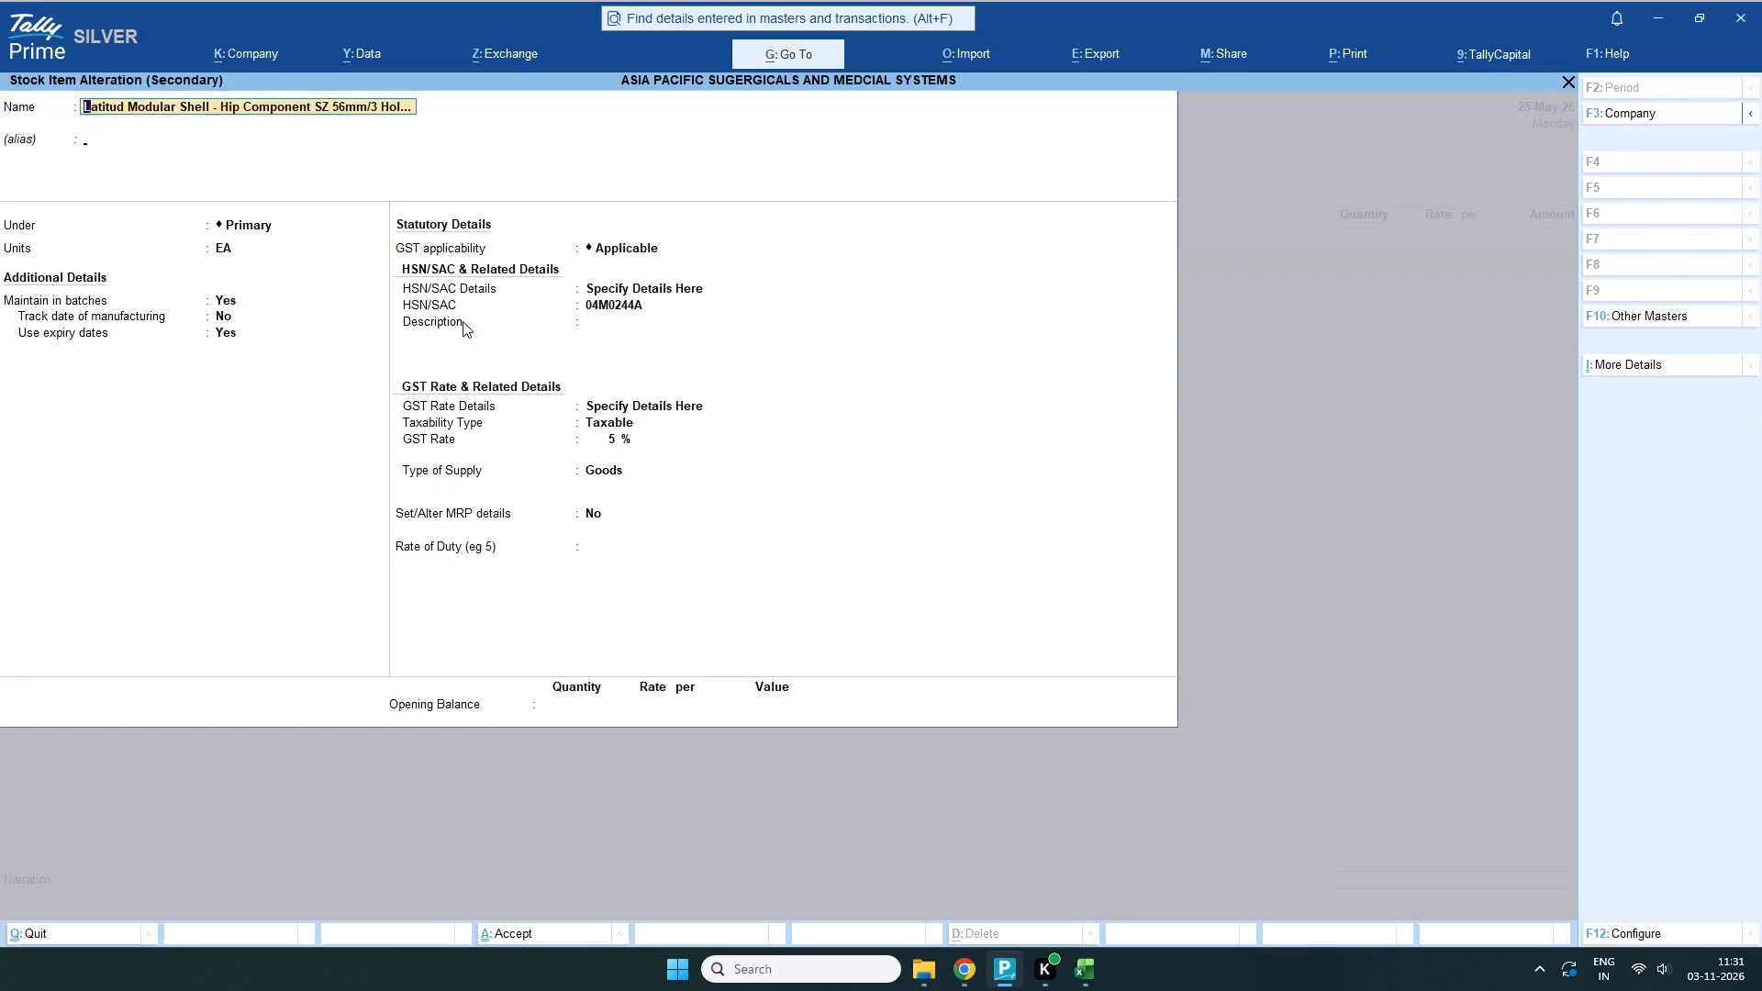
key("Return")
key("Return")
key("Return")
key("Return")
key("Return")
key("Return")
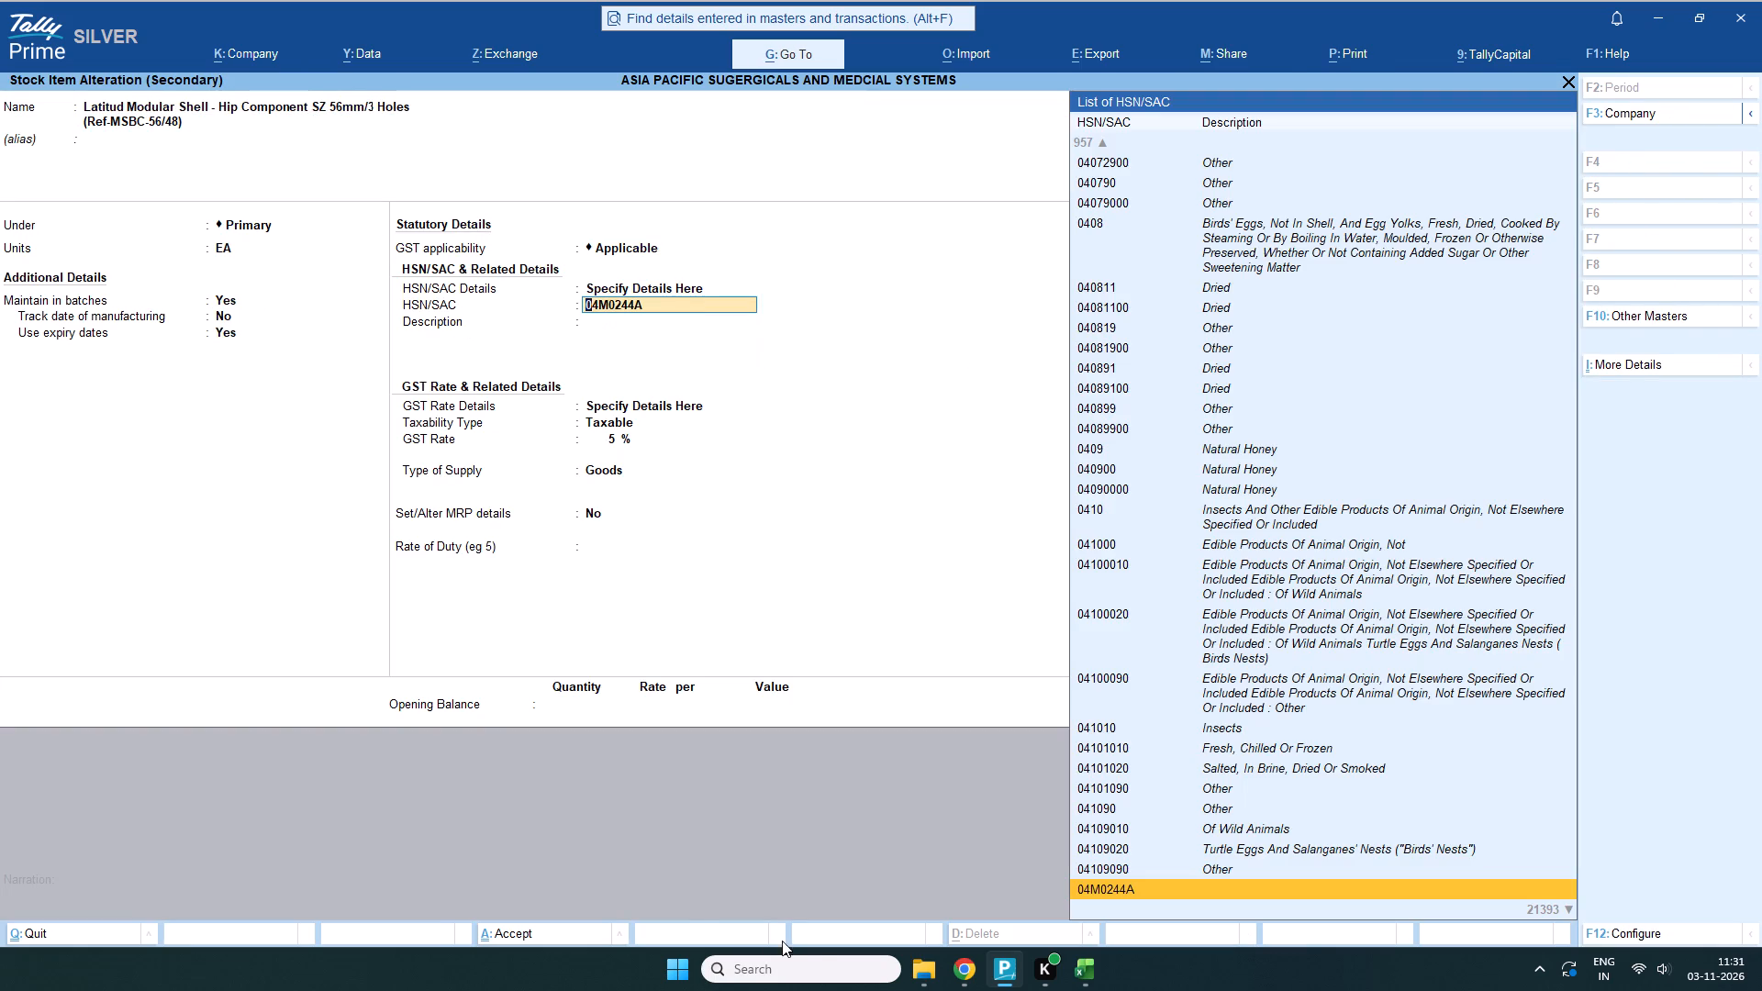
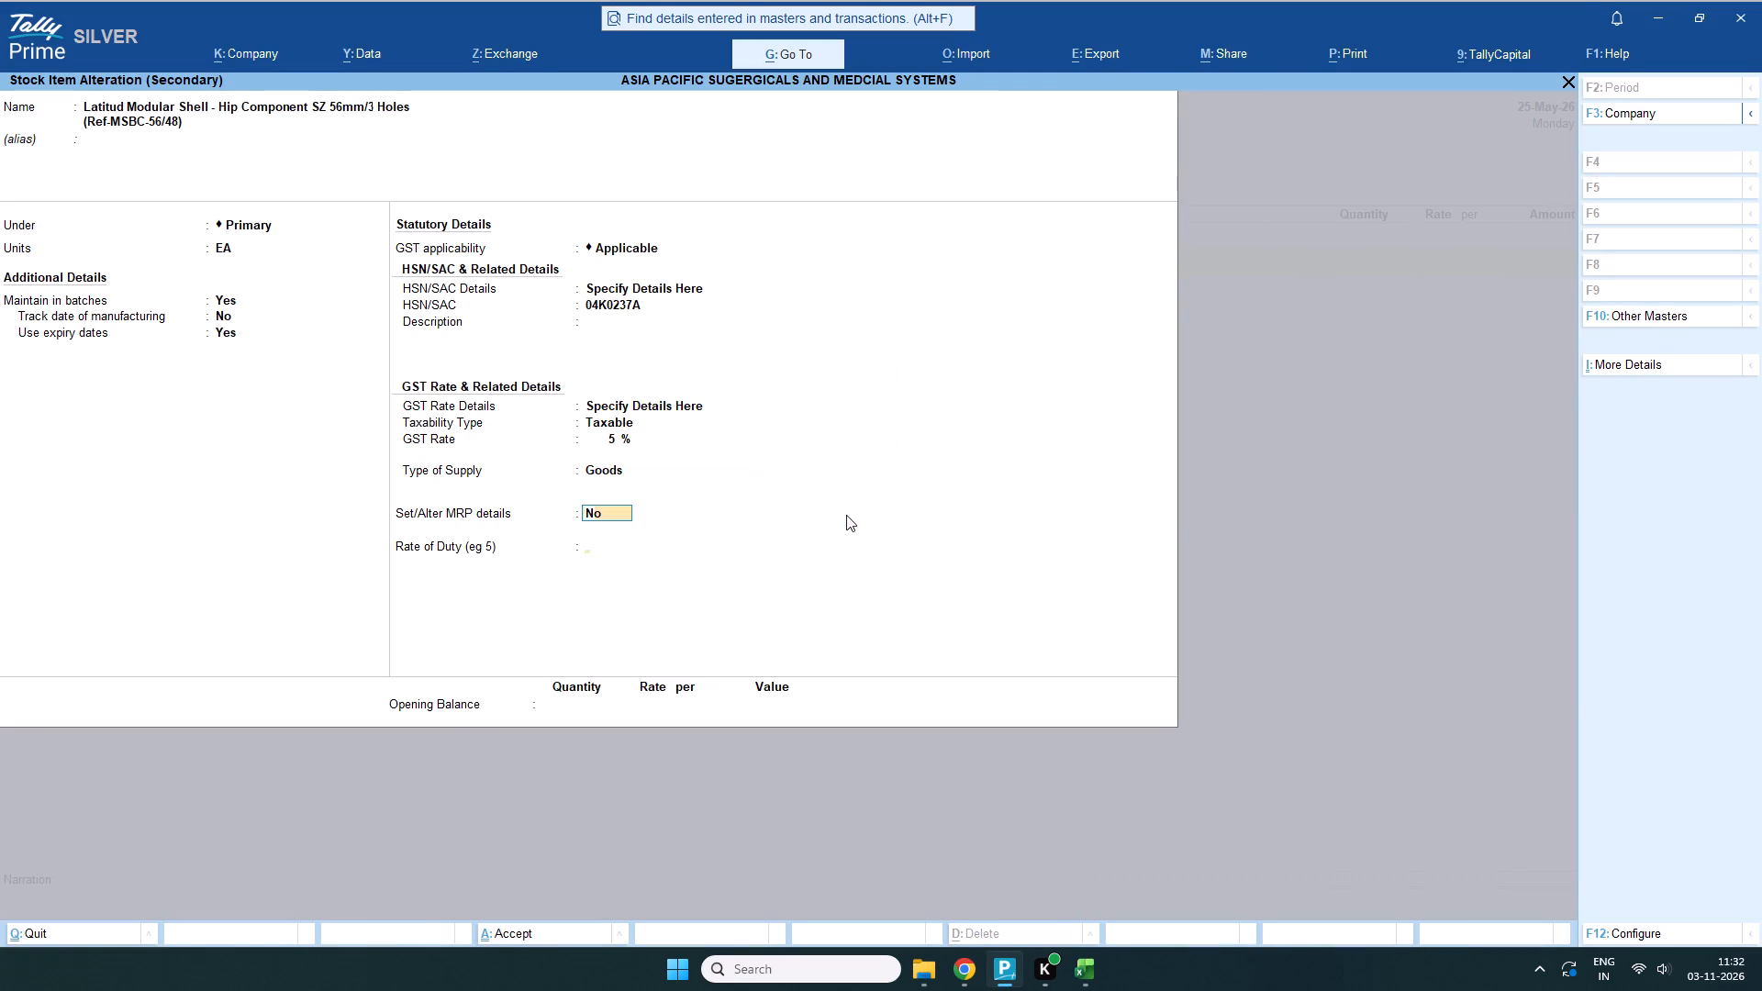
Leave the MRP details at No and save the Latitud Modular Shell - Hip Component SZ 56mm/3 Holes stock item.
key("Return")
key("Return")
key("Return")
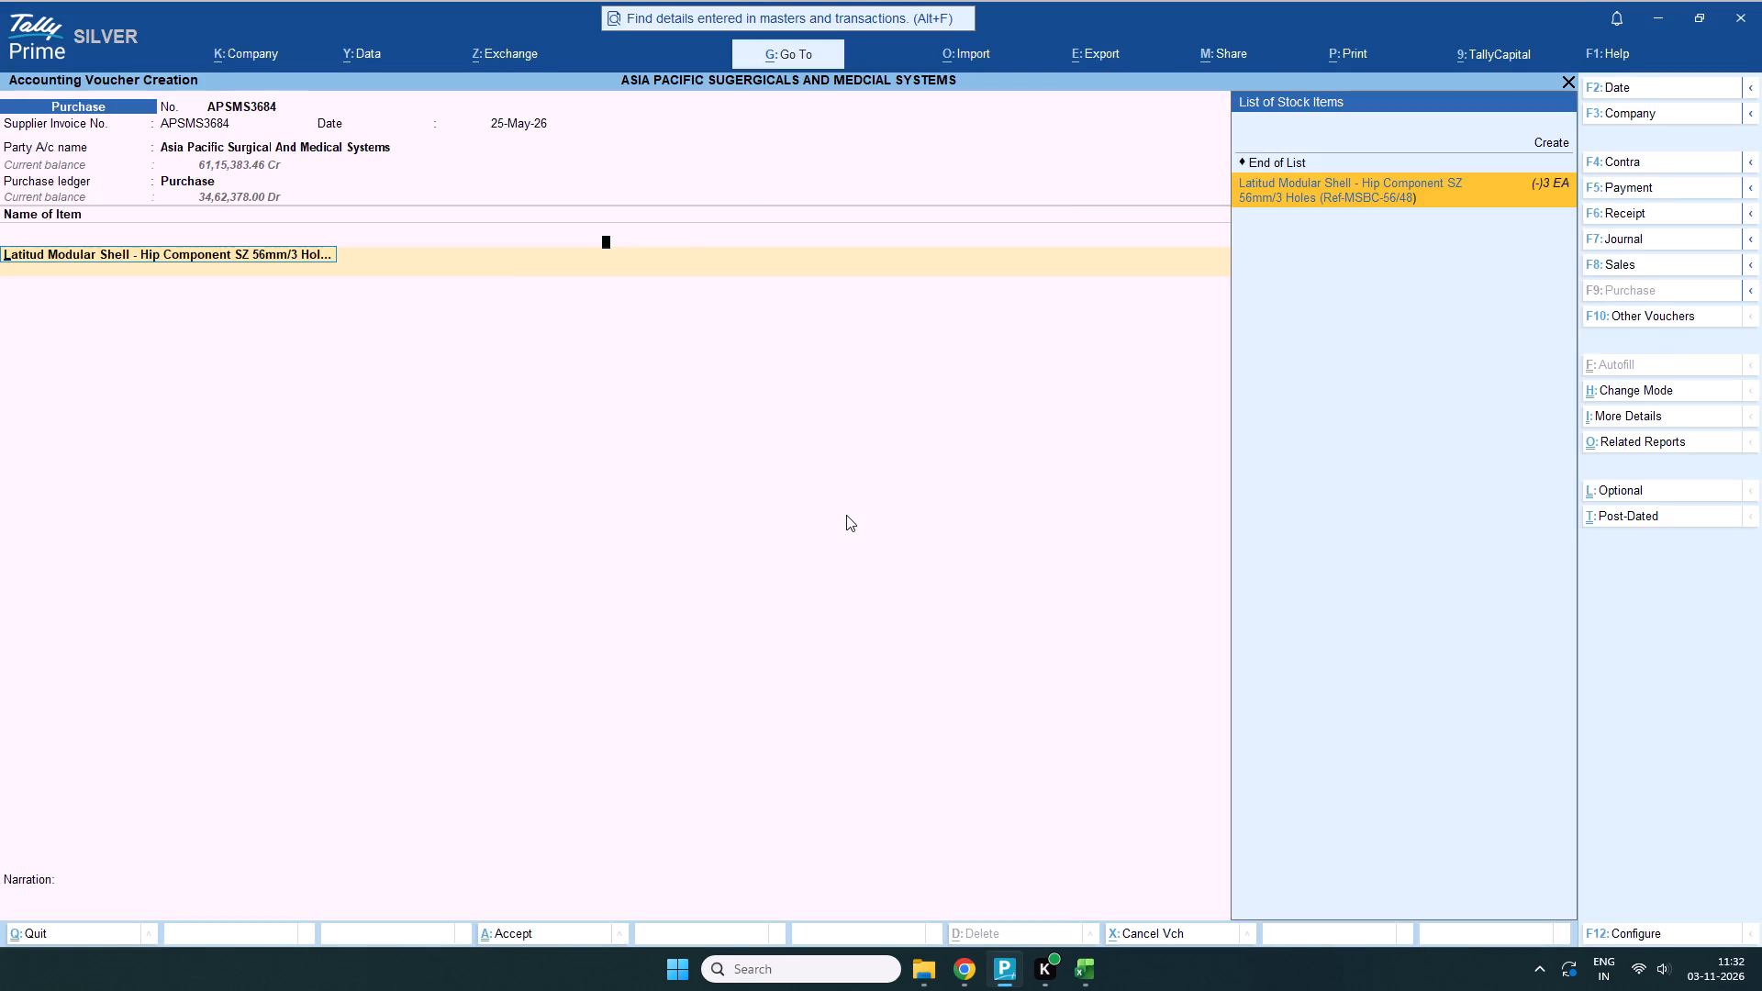
Allocate 1 EA of the Latitud Modular Shell to new batch 04K0237A with tracking number Not Applicable.
scroll(753, 262, "up", 1)
left_click(751, 262)
key("ctrl+v")
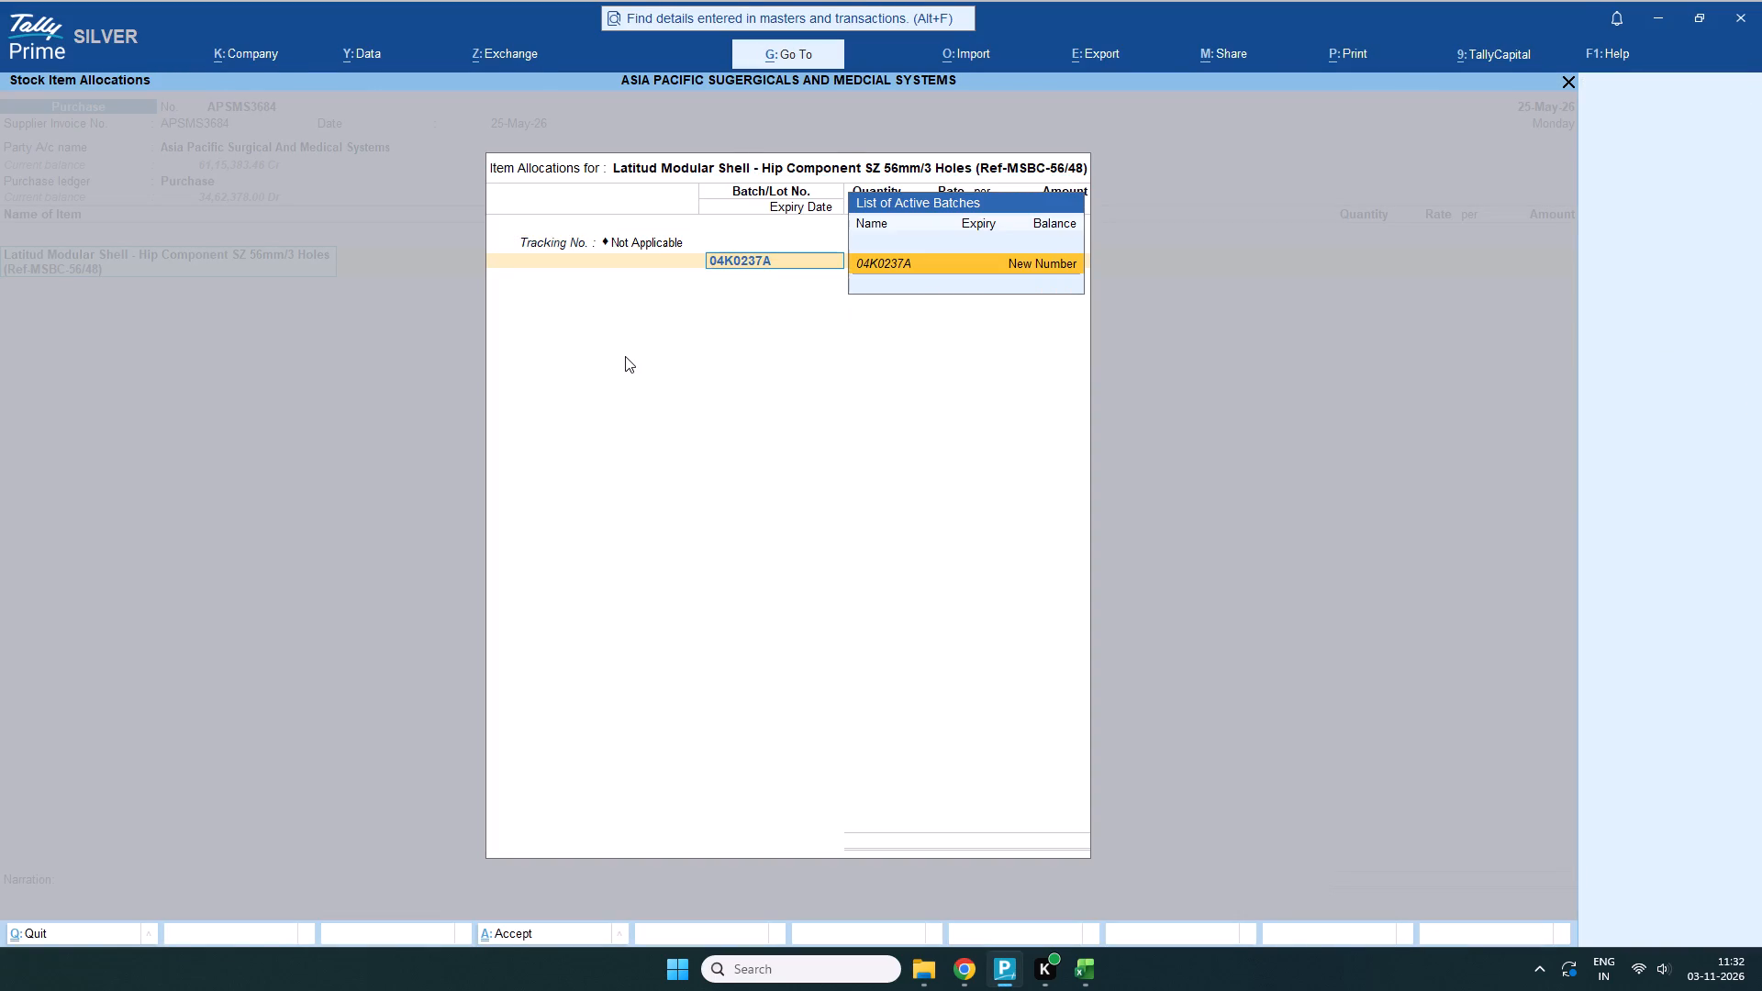
key("Return")
key("Return")
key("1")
key("Return")
key("Return")
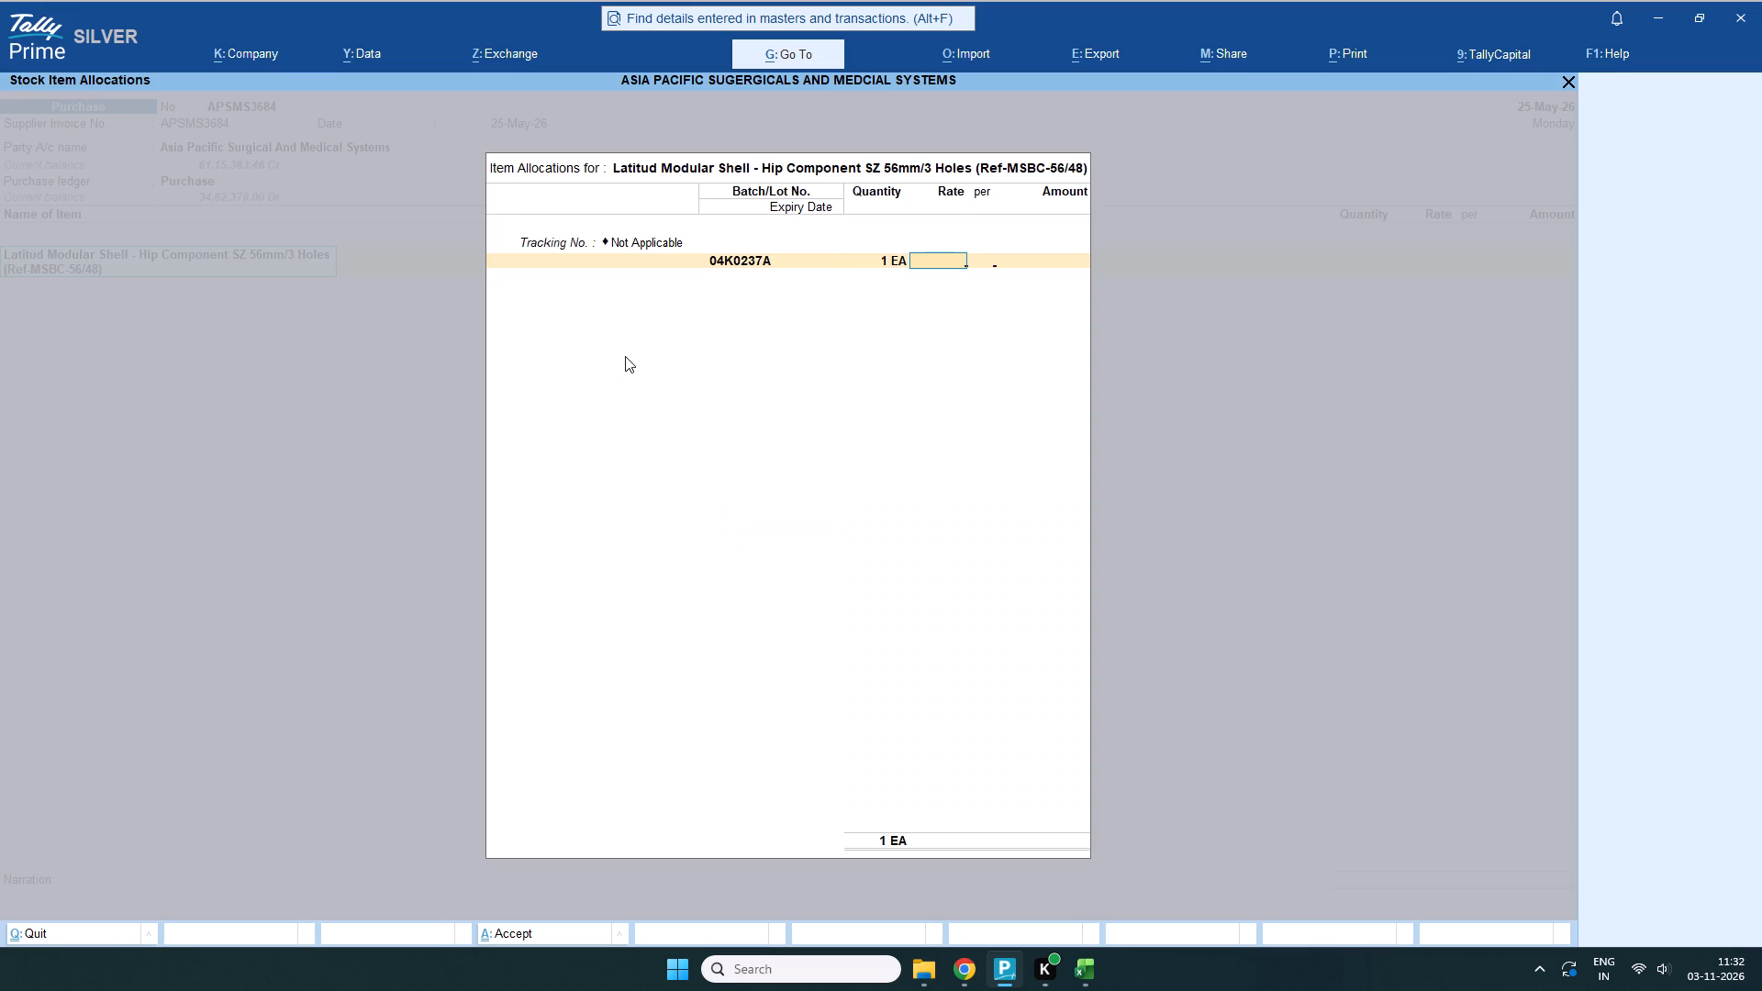
left_click(957, 261)
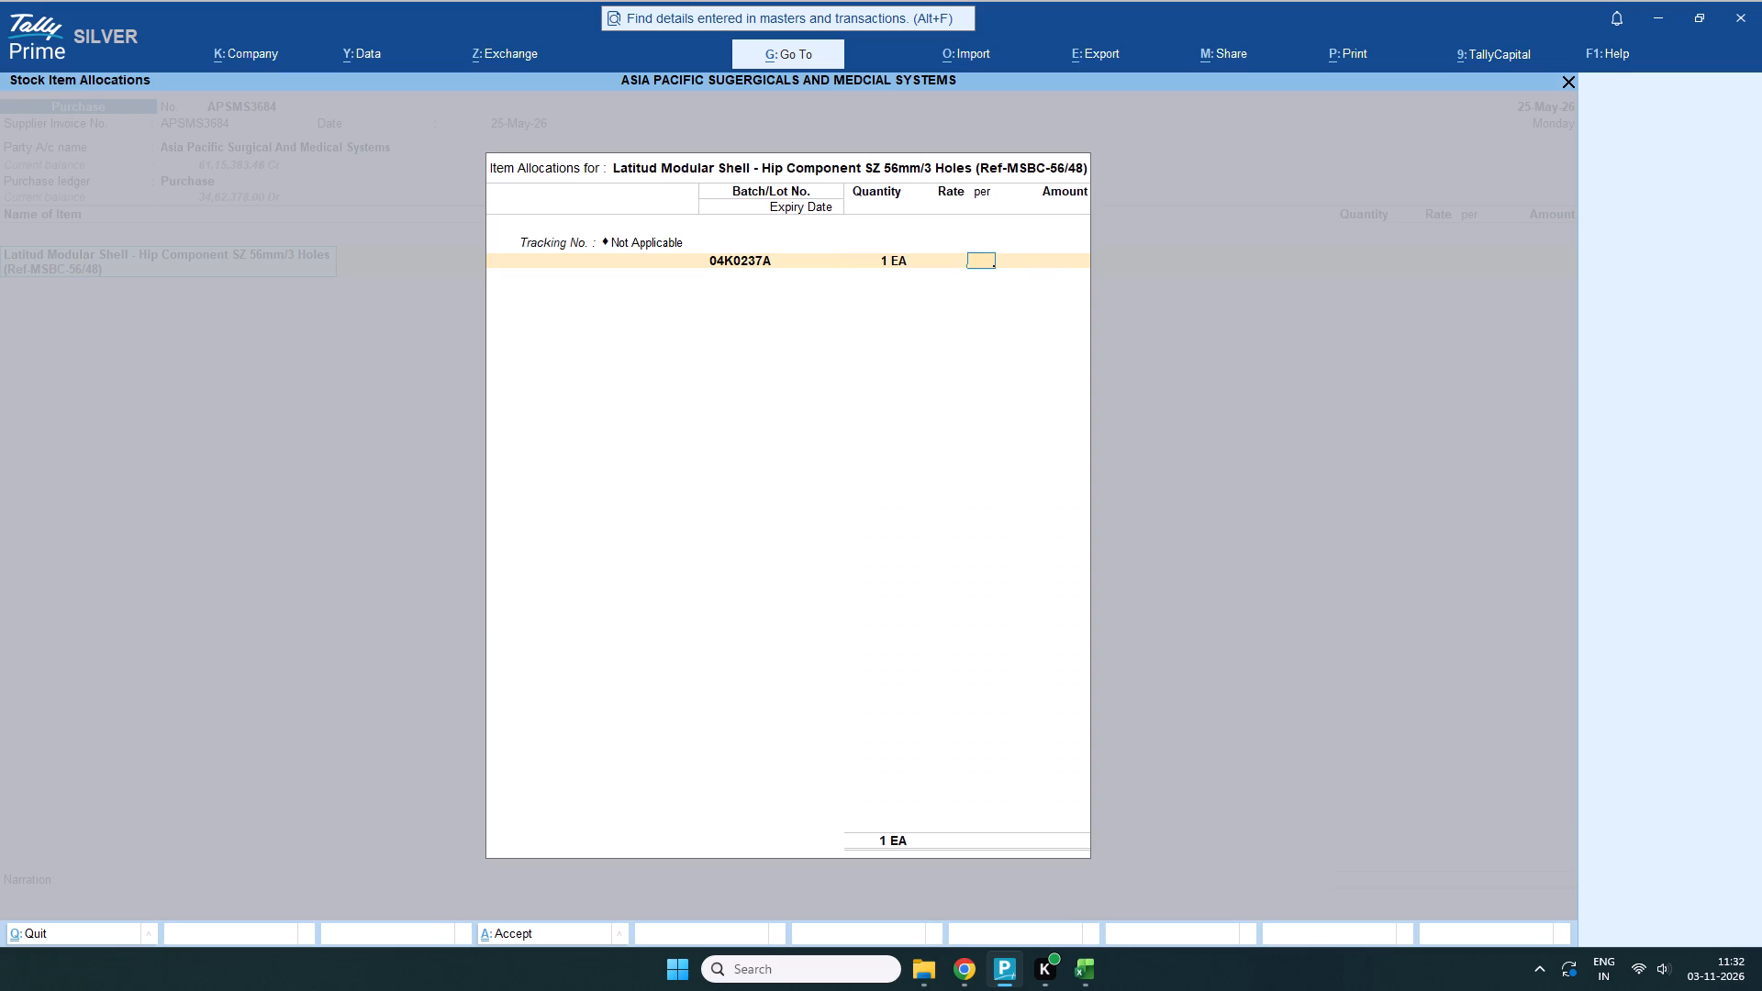
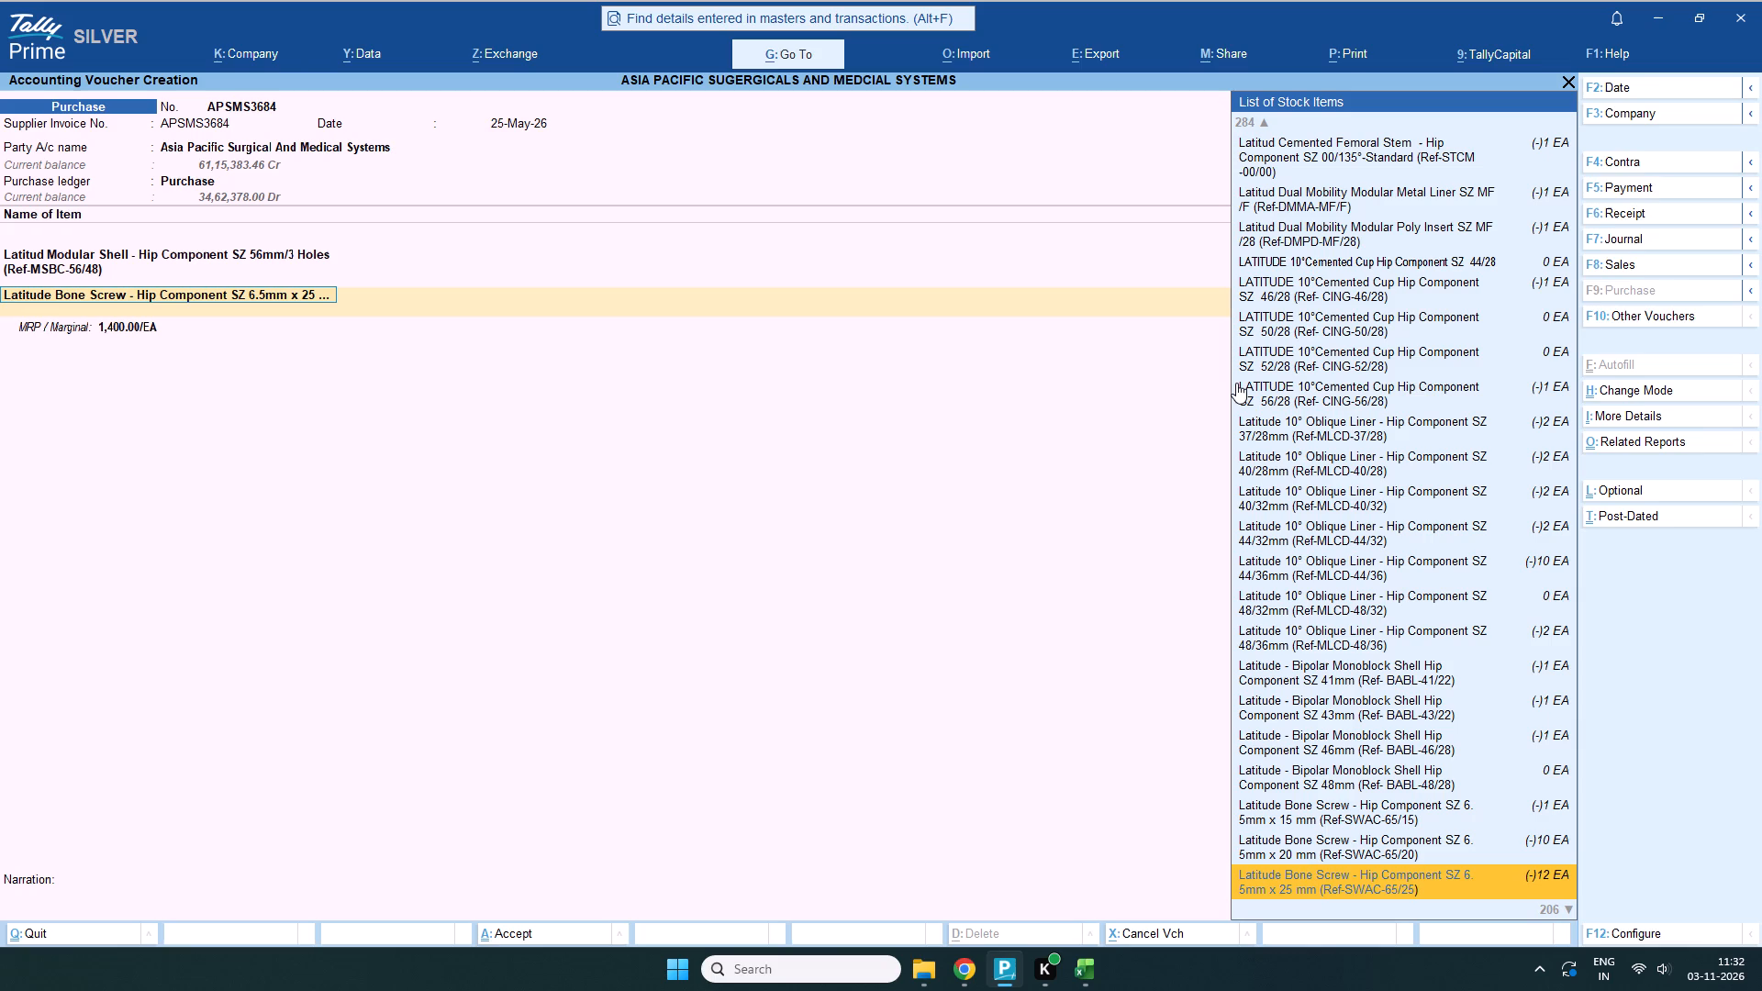
Open the Latitude Bone Screw SZ 6.5mm x 25 mm (Ref-SWAC-65/25) stock item for alteration and go to its HSN/SAC code, keeping the preceding details.
key("ctrl+Return")
key("Return")
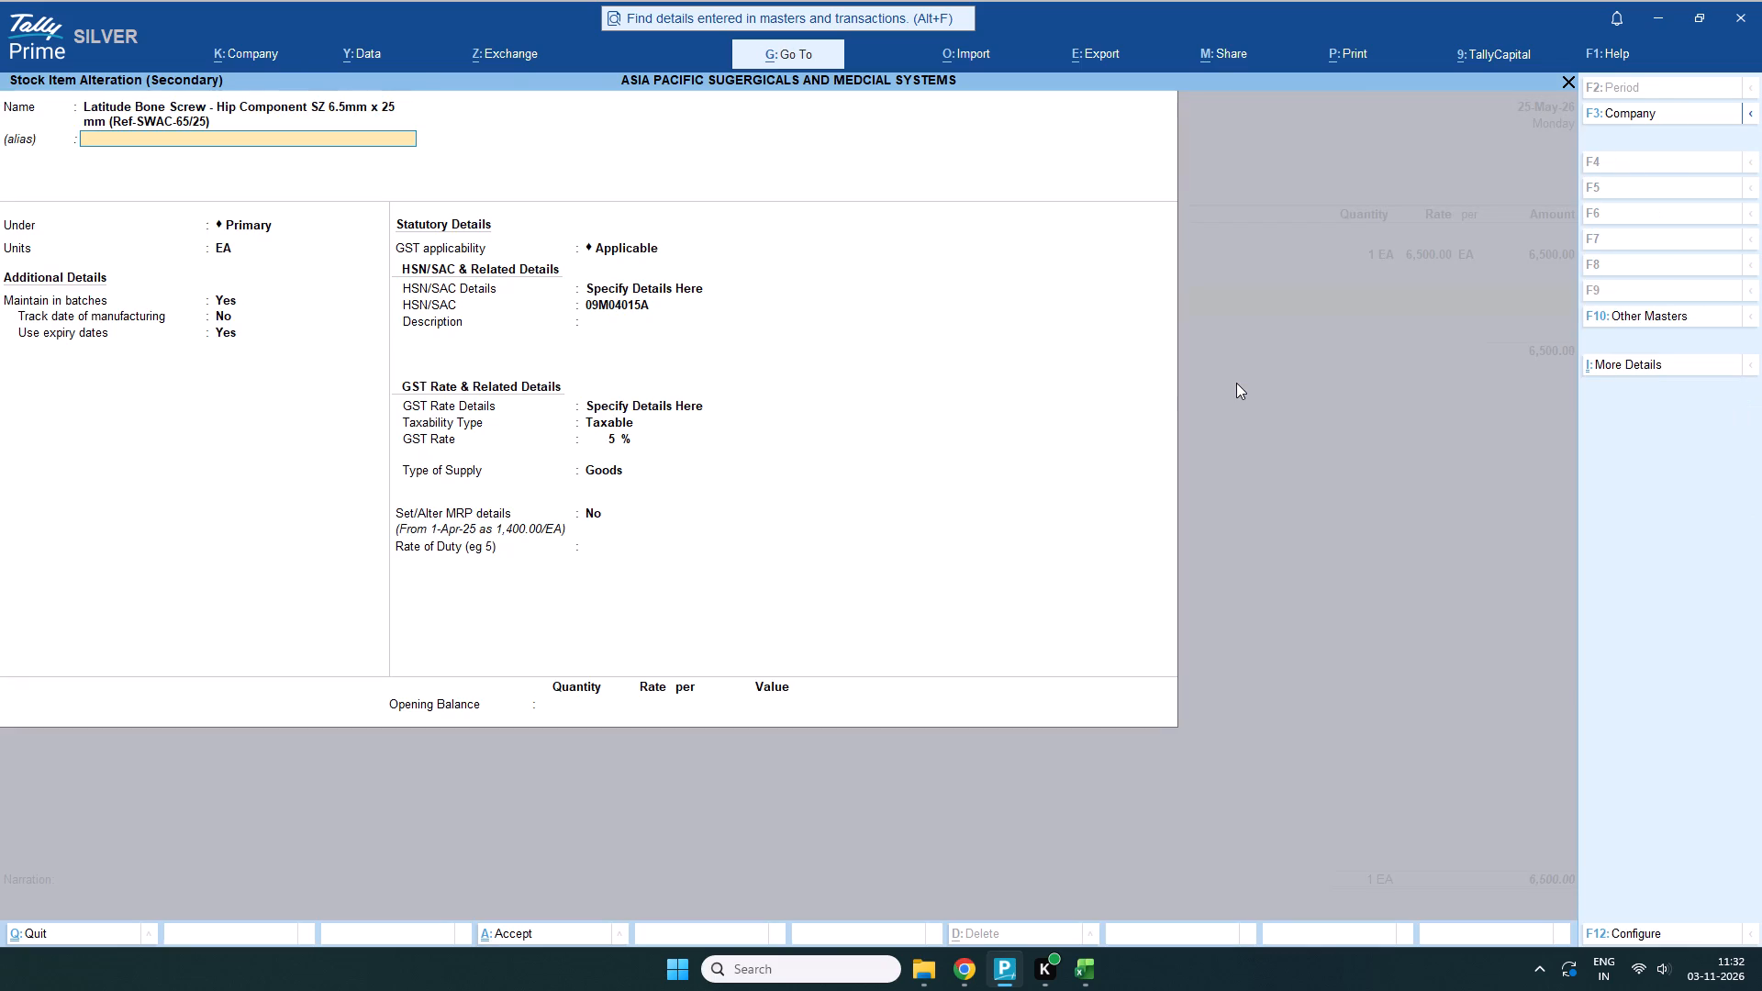
key("Return")
key("Return")
key("Return")
key("Return")
key("Return")
key("Return")
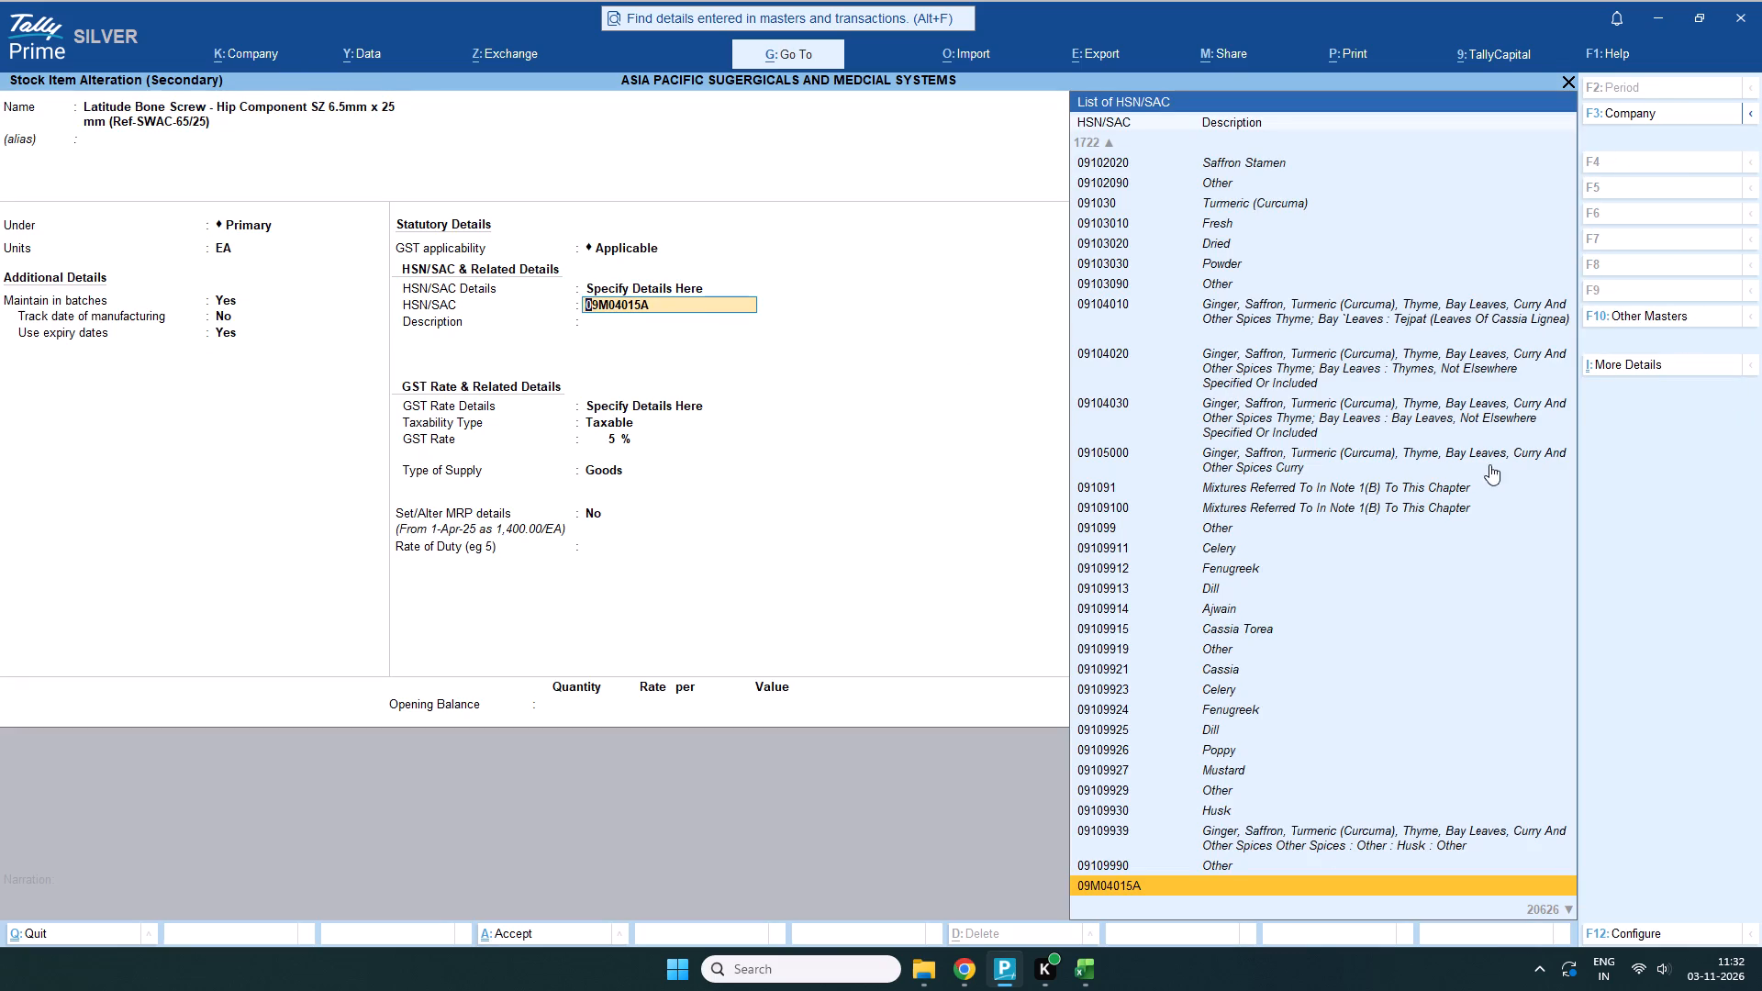
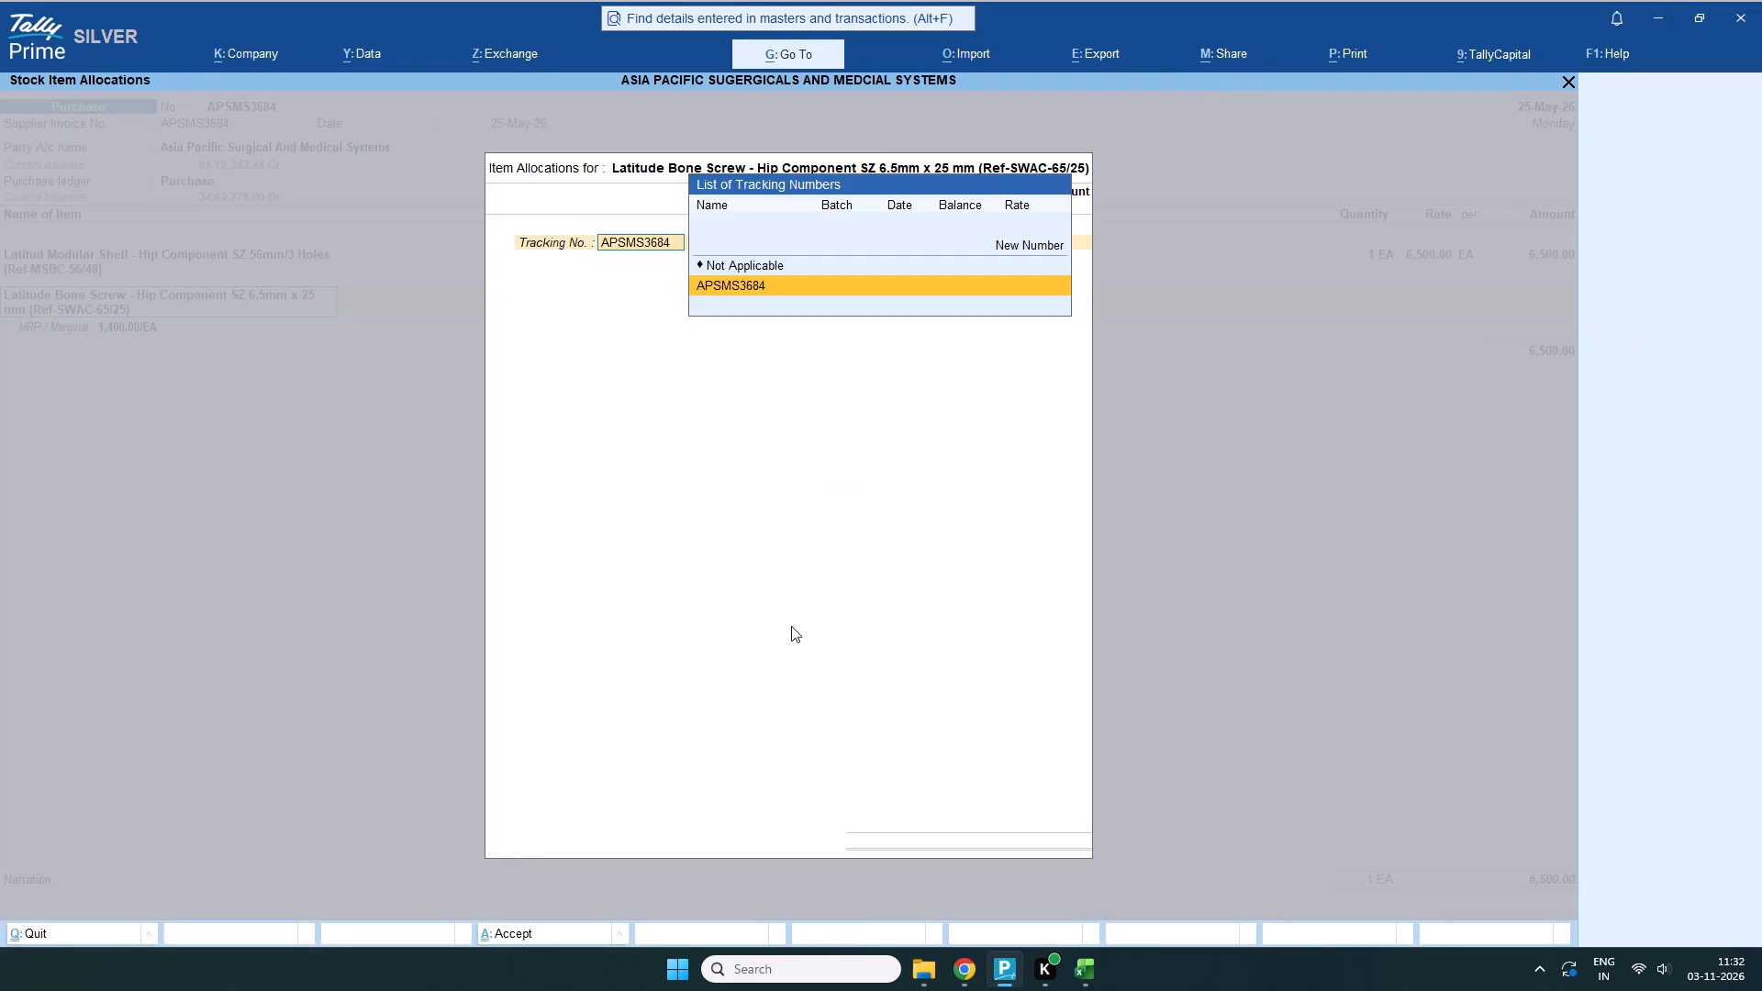
Allocate 1 EA of the Latitude Bone Screw to batch 09M0236A with tracking number Not Applicable, keeping the filled-in rate and amount.
scroll(804, 592, "up", 2)
scroll(811, 265, "down", 1)
left_click(806, 267)
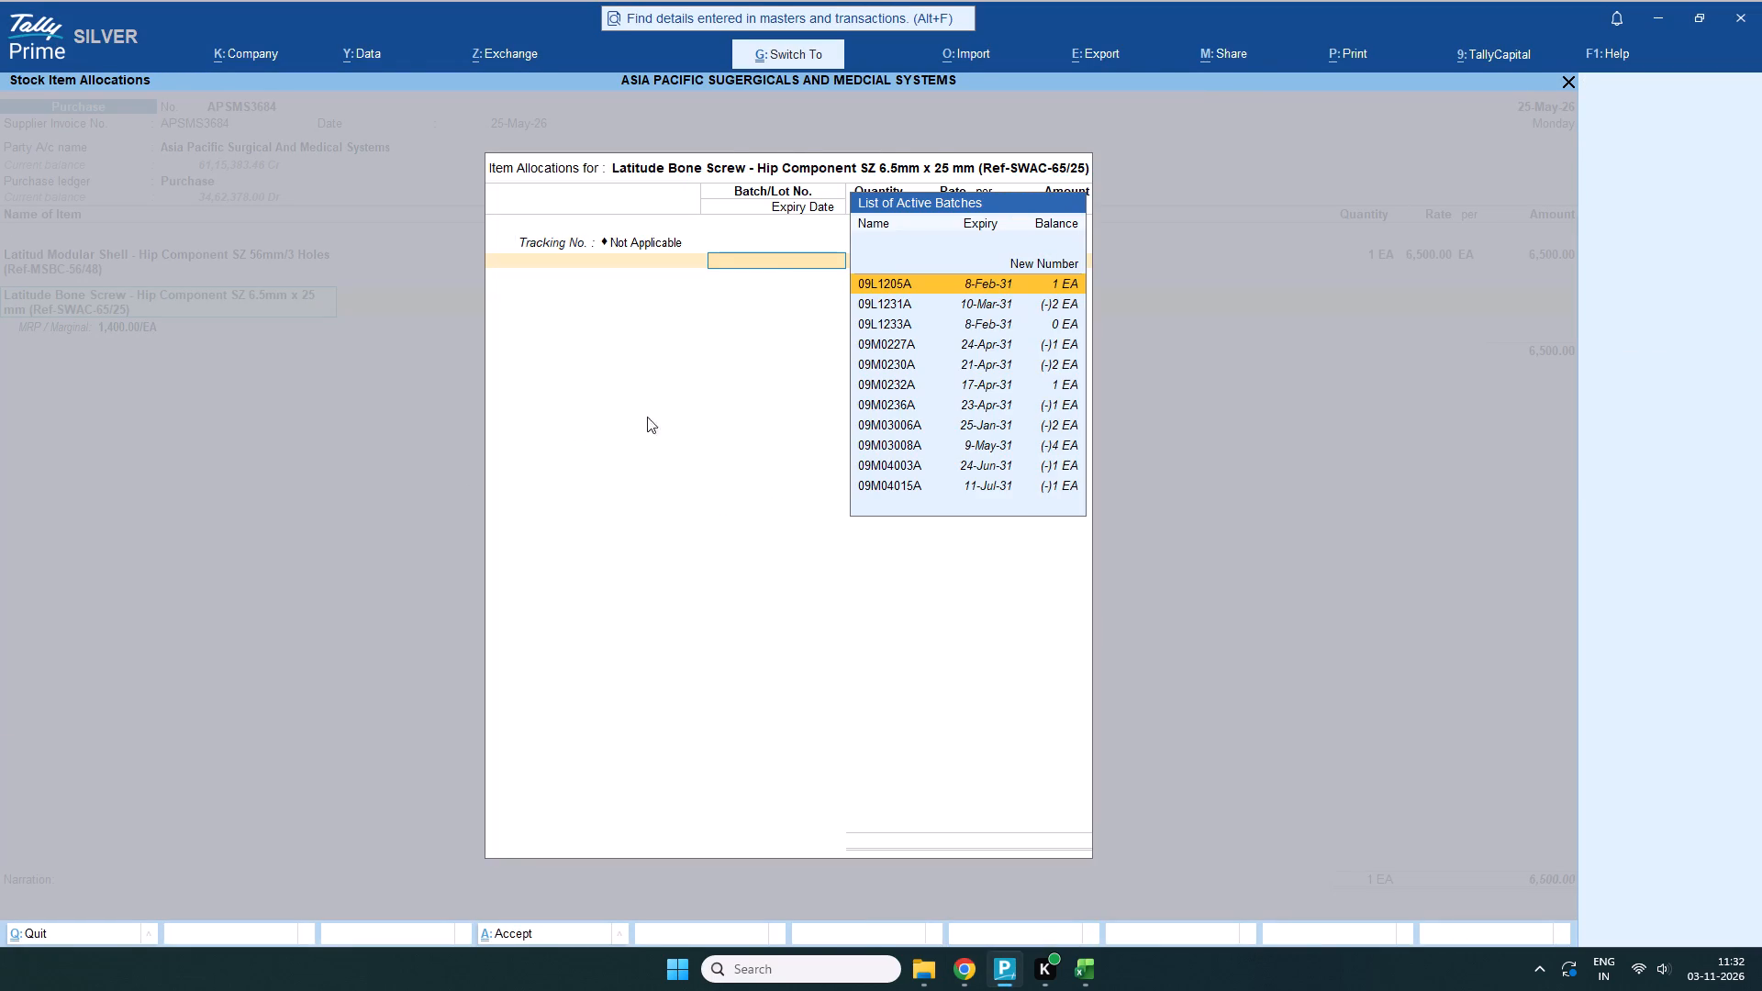
key("ctrl+v")
key("Return")
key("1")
key("Return")
key("Return")
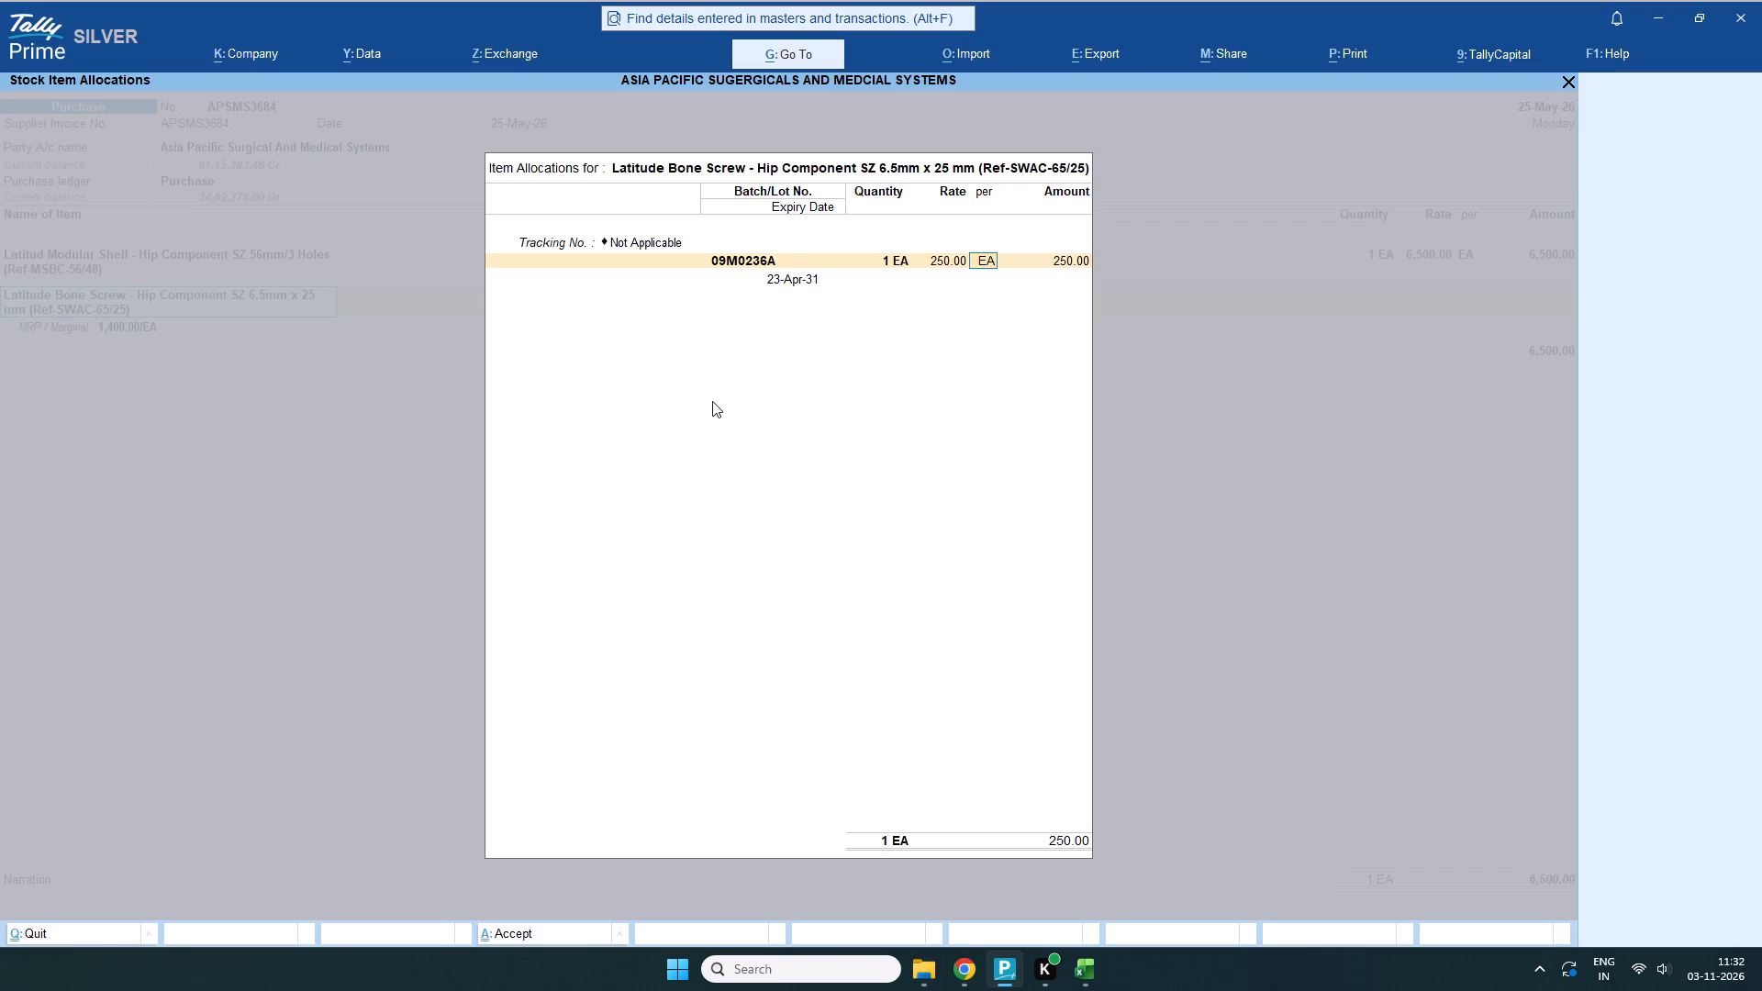
key("Return")
key("Return")
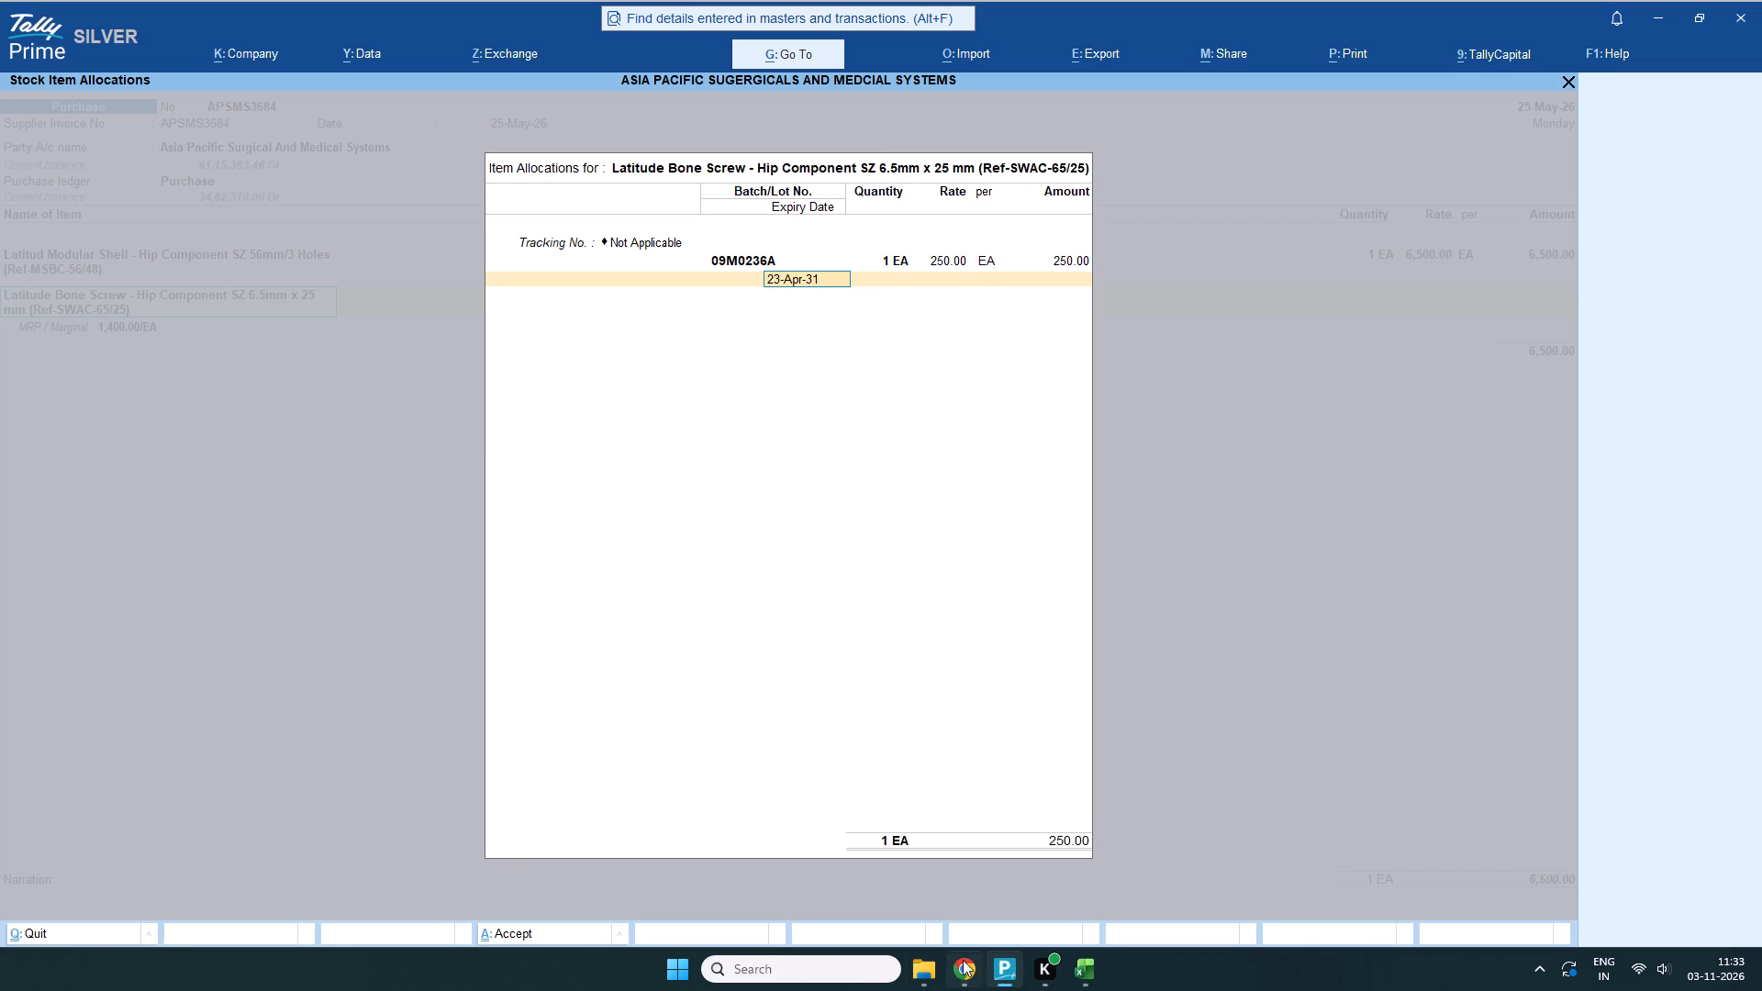
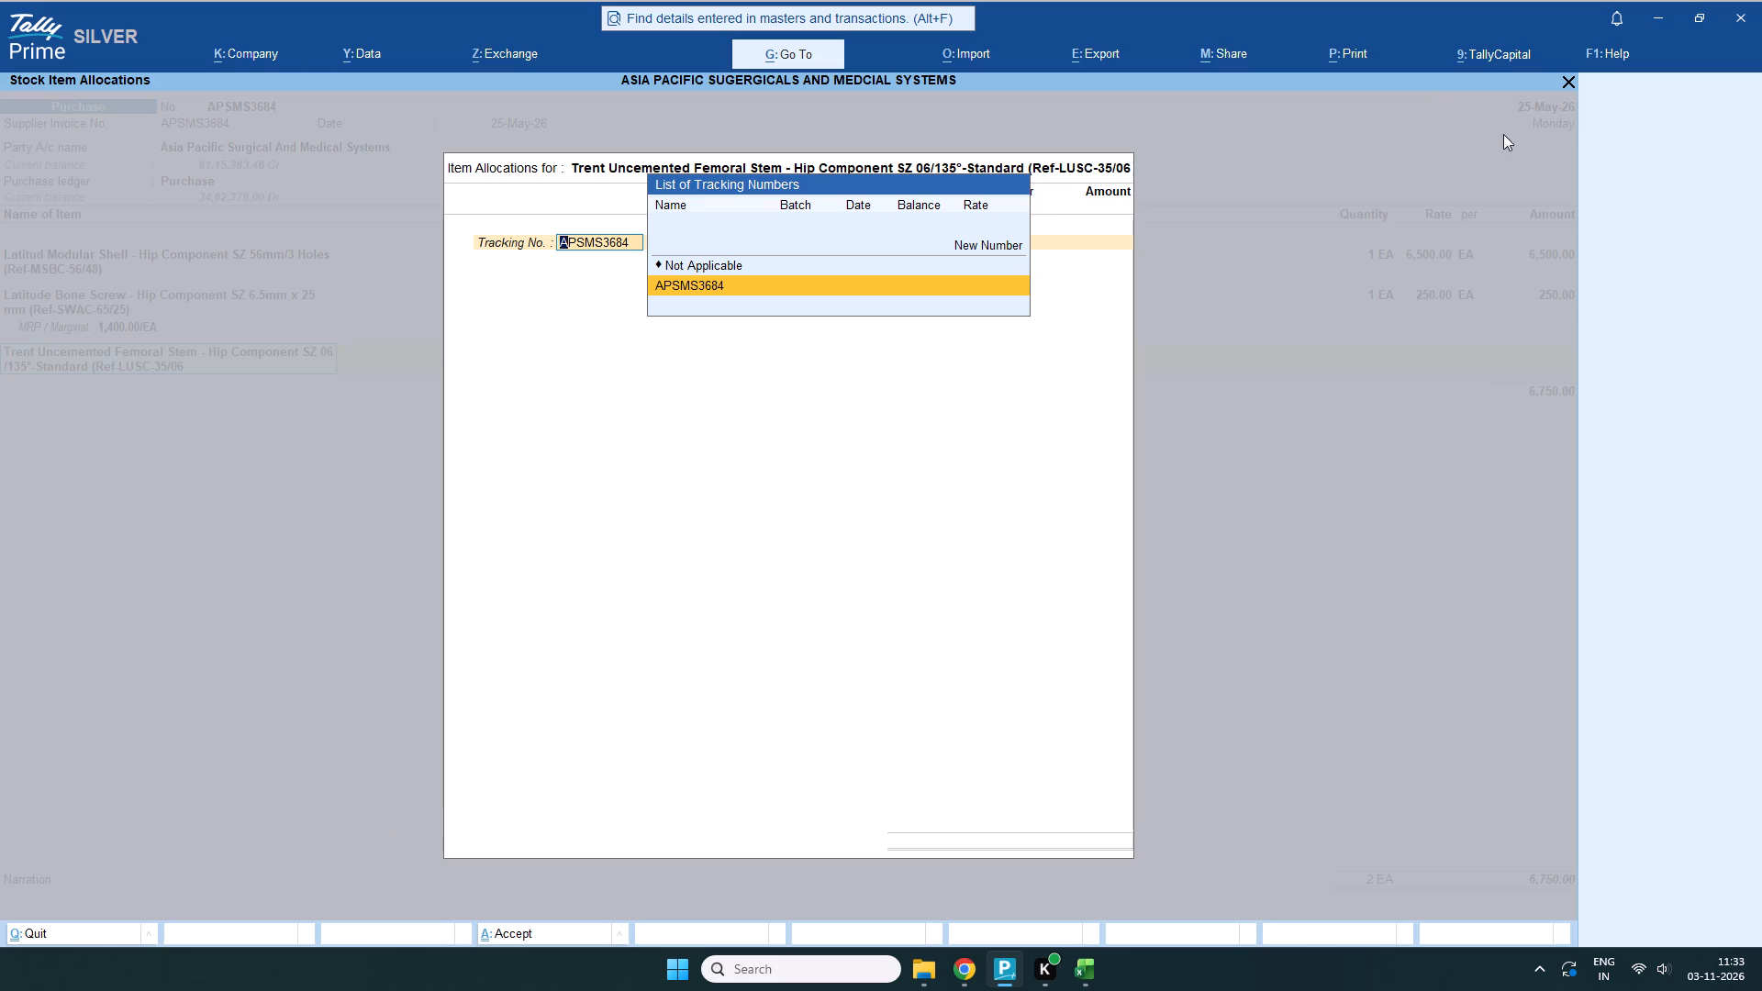
Leave the item allocation and open the Trent Uncemented Femoral Stem SZ 06/135°-Standard (Ref-LUSC-35/06) master for alteration, advancing to its HSN/SAC details.
left_click(1562, 84)
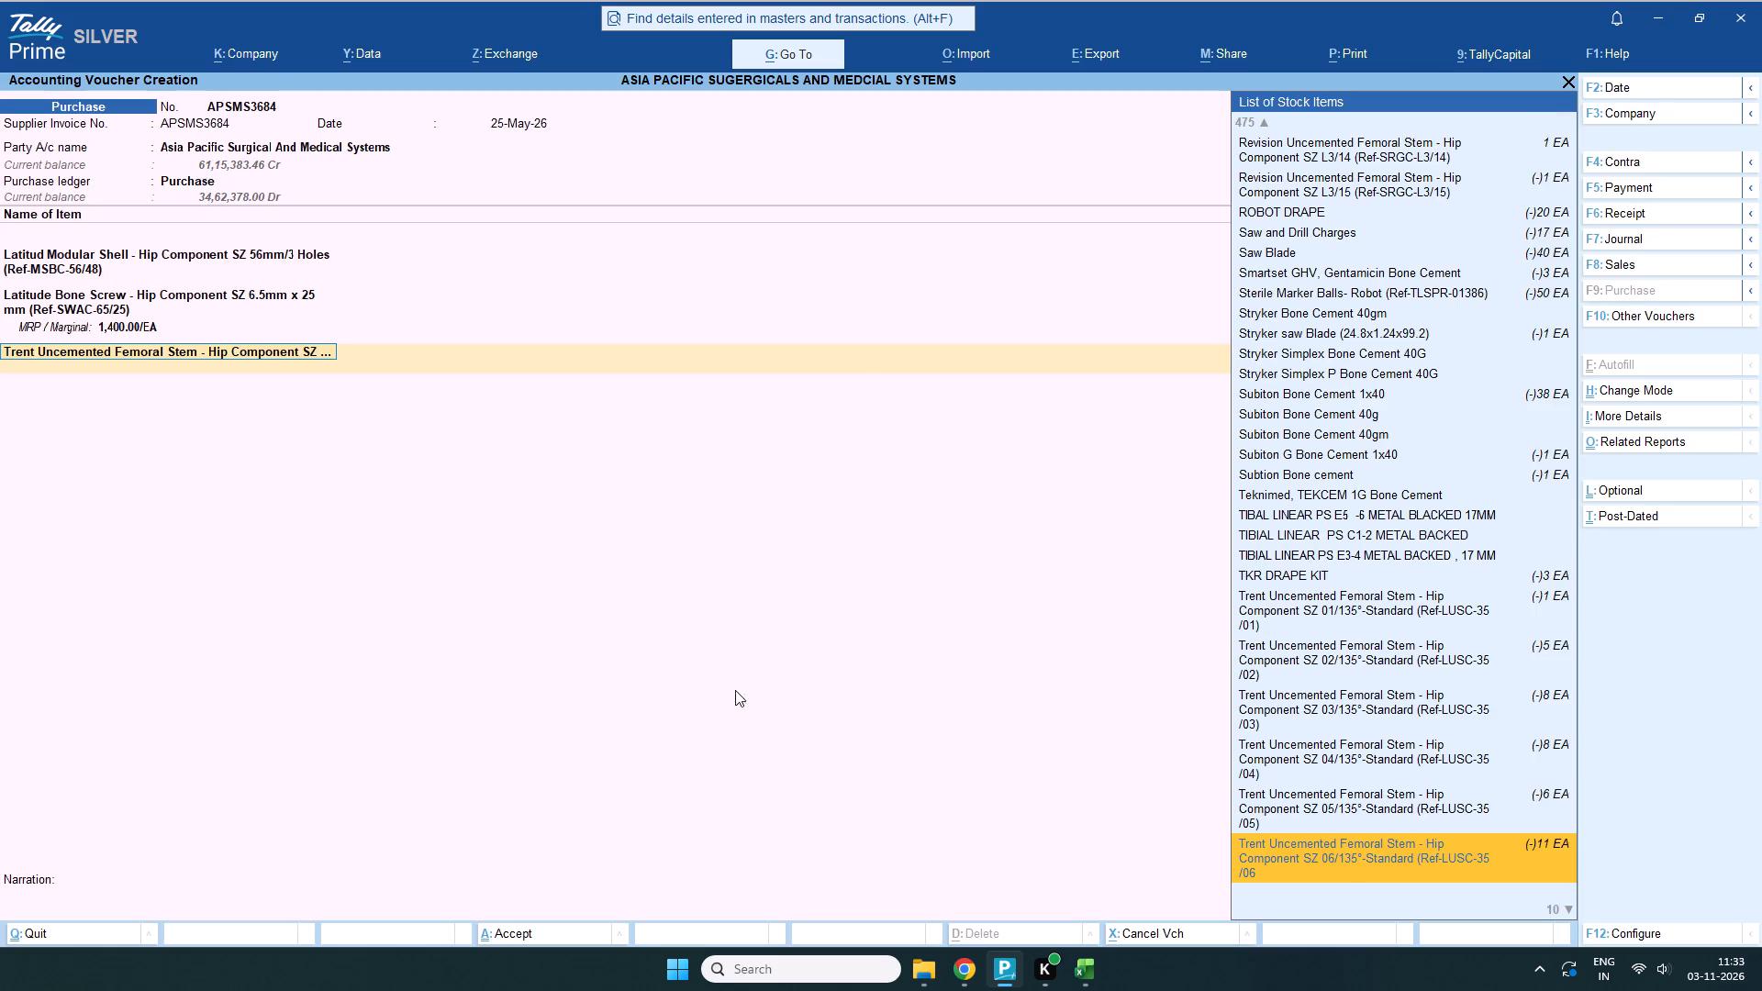
key("ctrl+Return")
key("Return")
key("Return")
key("Return")
key("Return")
key("Return")
key("Return")
key("Return")
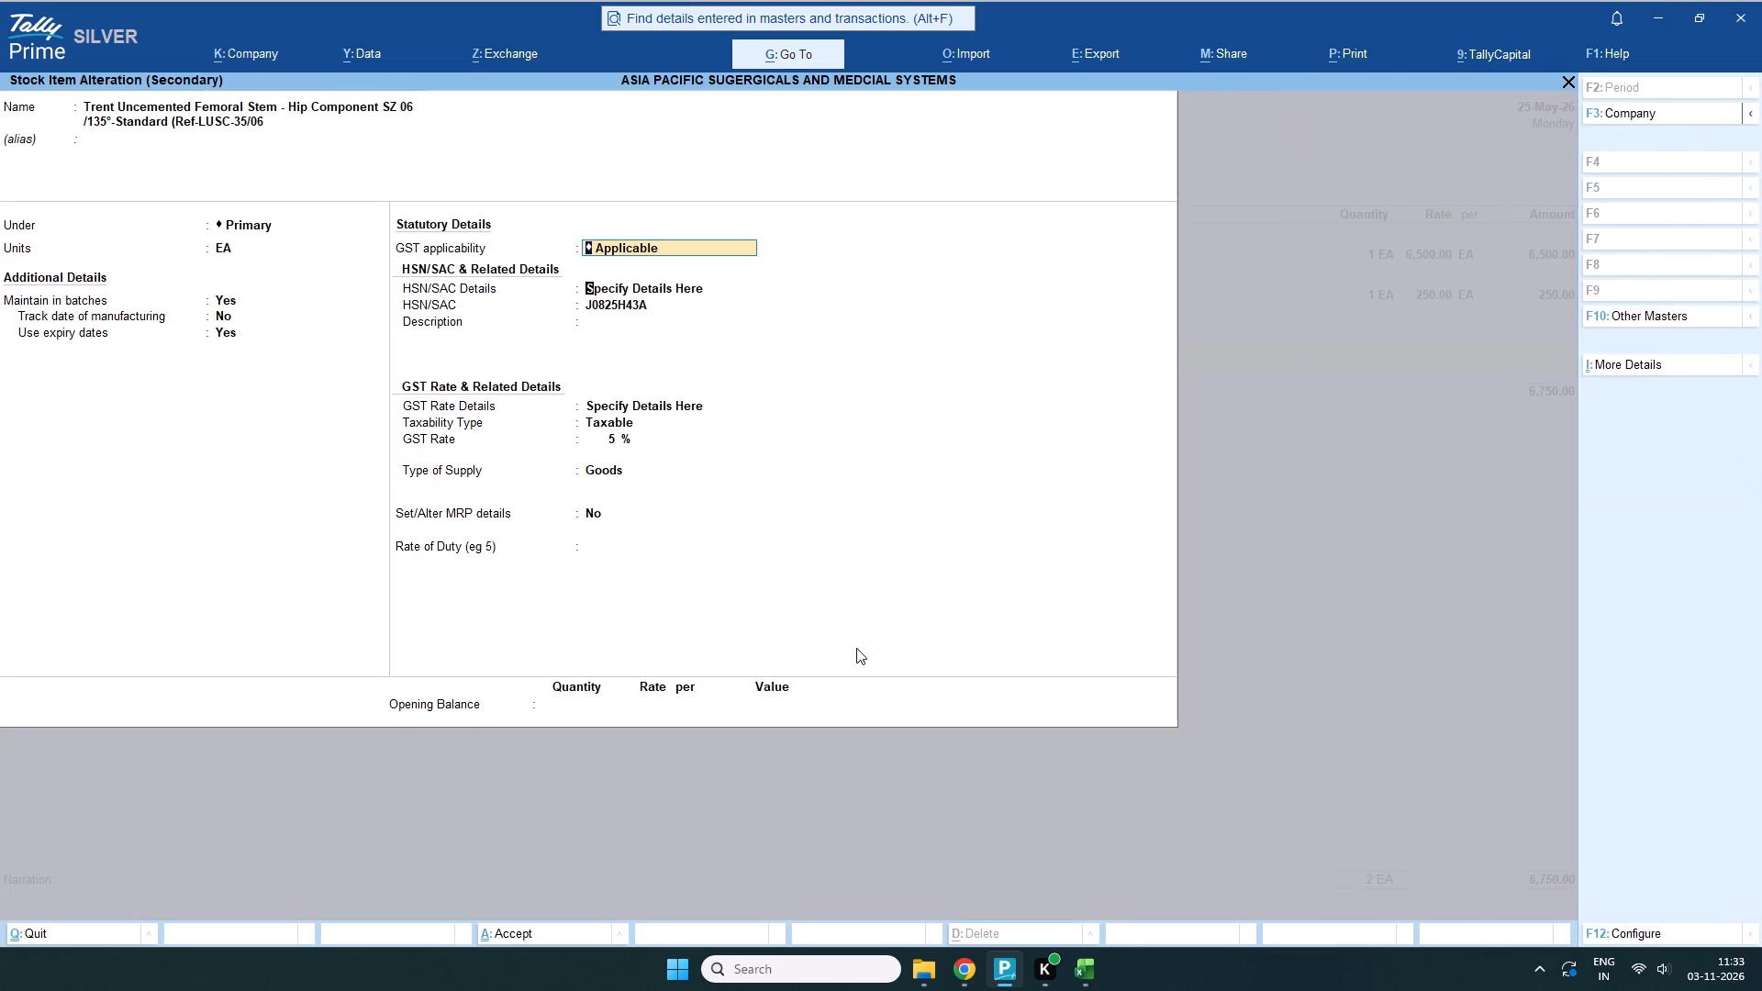
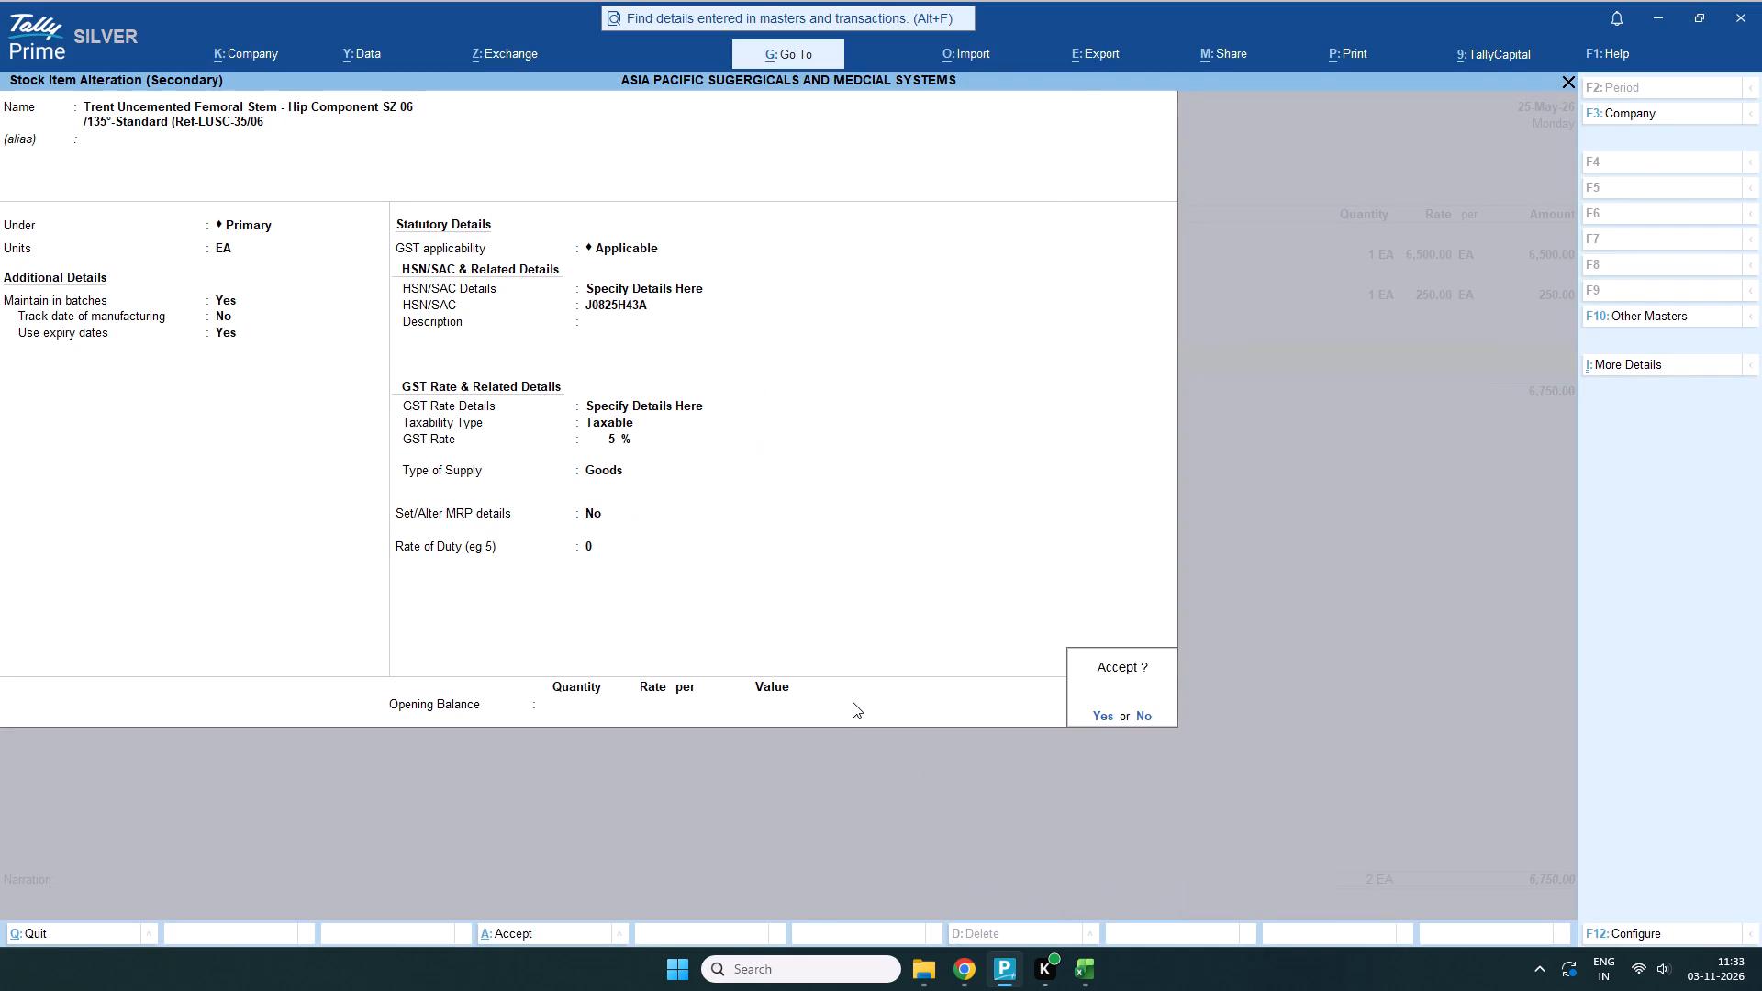
Save the altered stock item master of the Trent Uncemented Femoral Stem SZ 06/135°-Standard (Ref-LUSC-35/06).
key("Return")
Allocate 1 EA of the Trent Uncemented Femoral Stem to batch J0825H43A with tracking number Not Applicable.
scroll(775, 594, "up", 1)
left_click(734, 257)
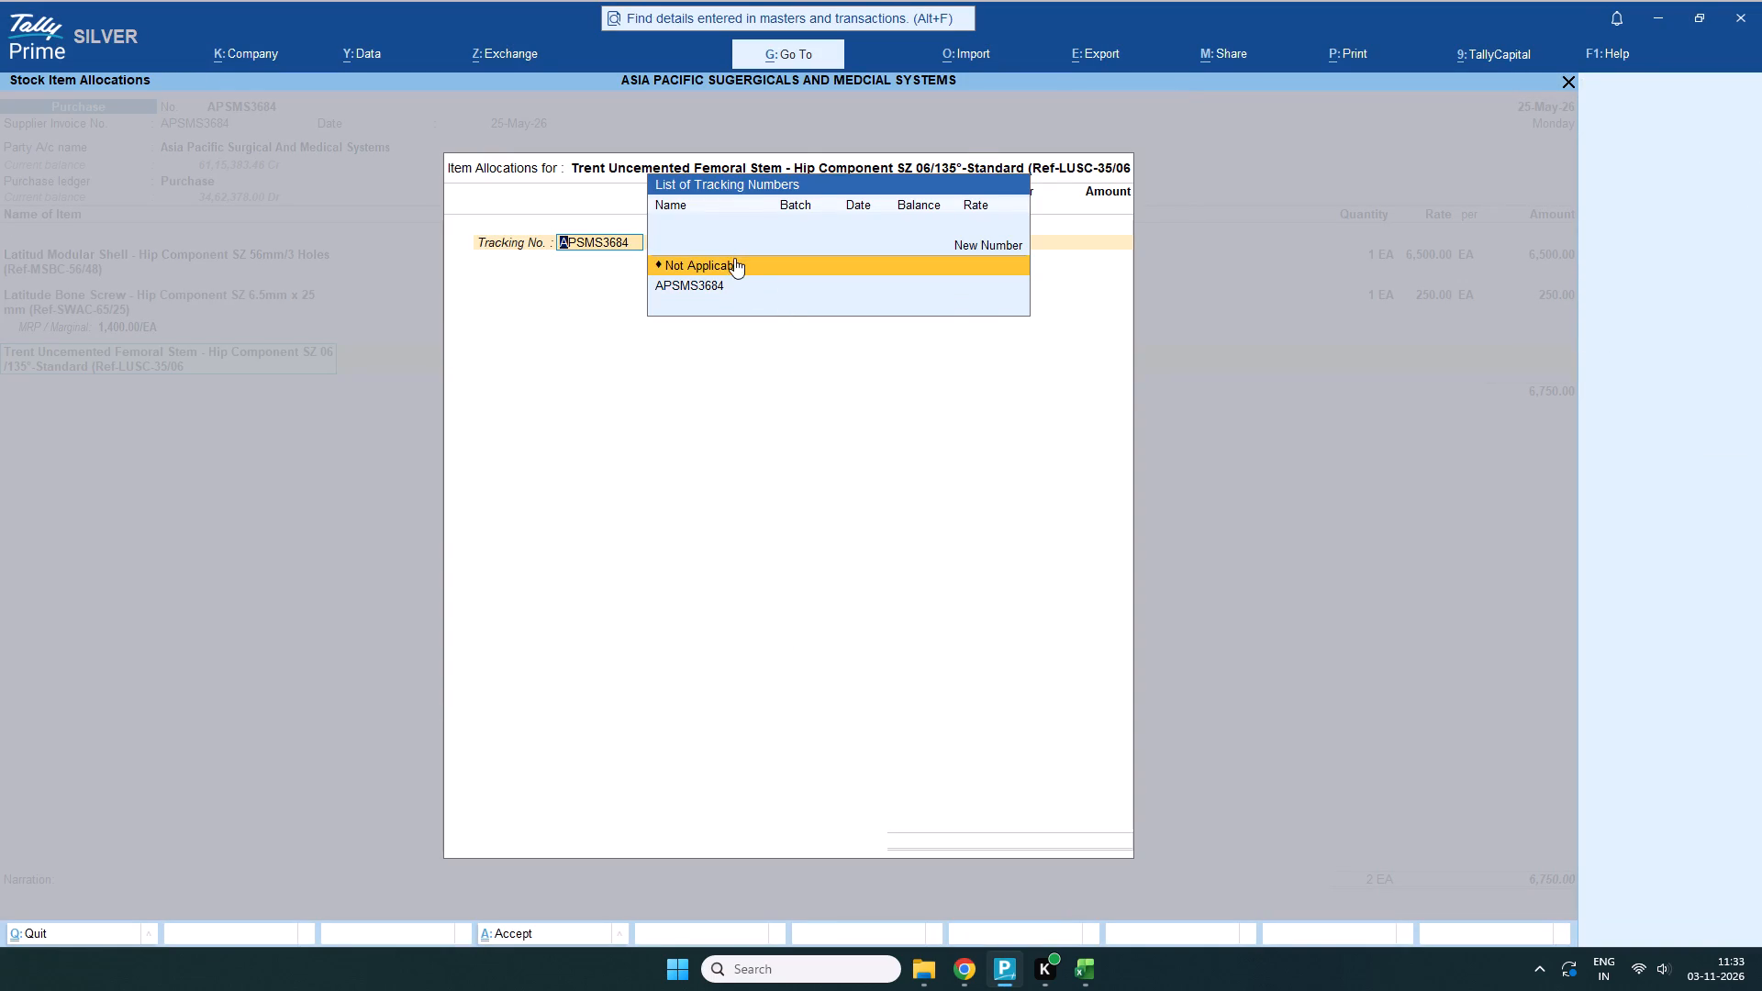
key("ctrl+v")
key("Return")
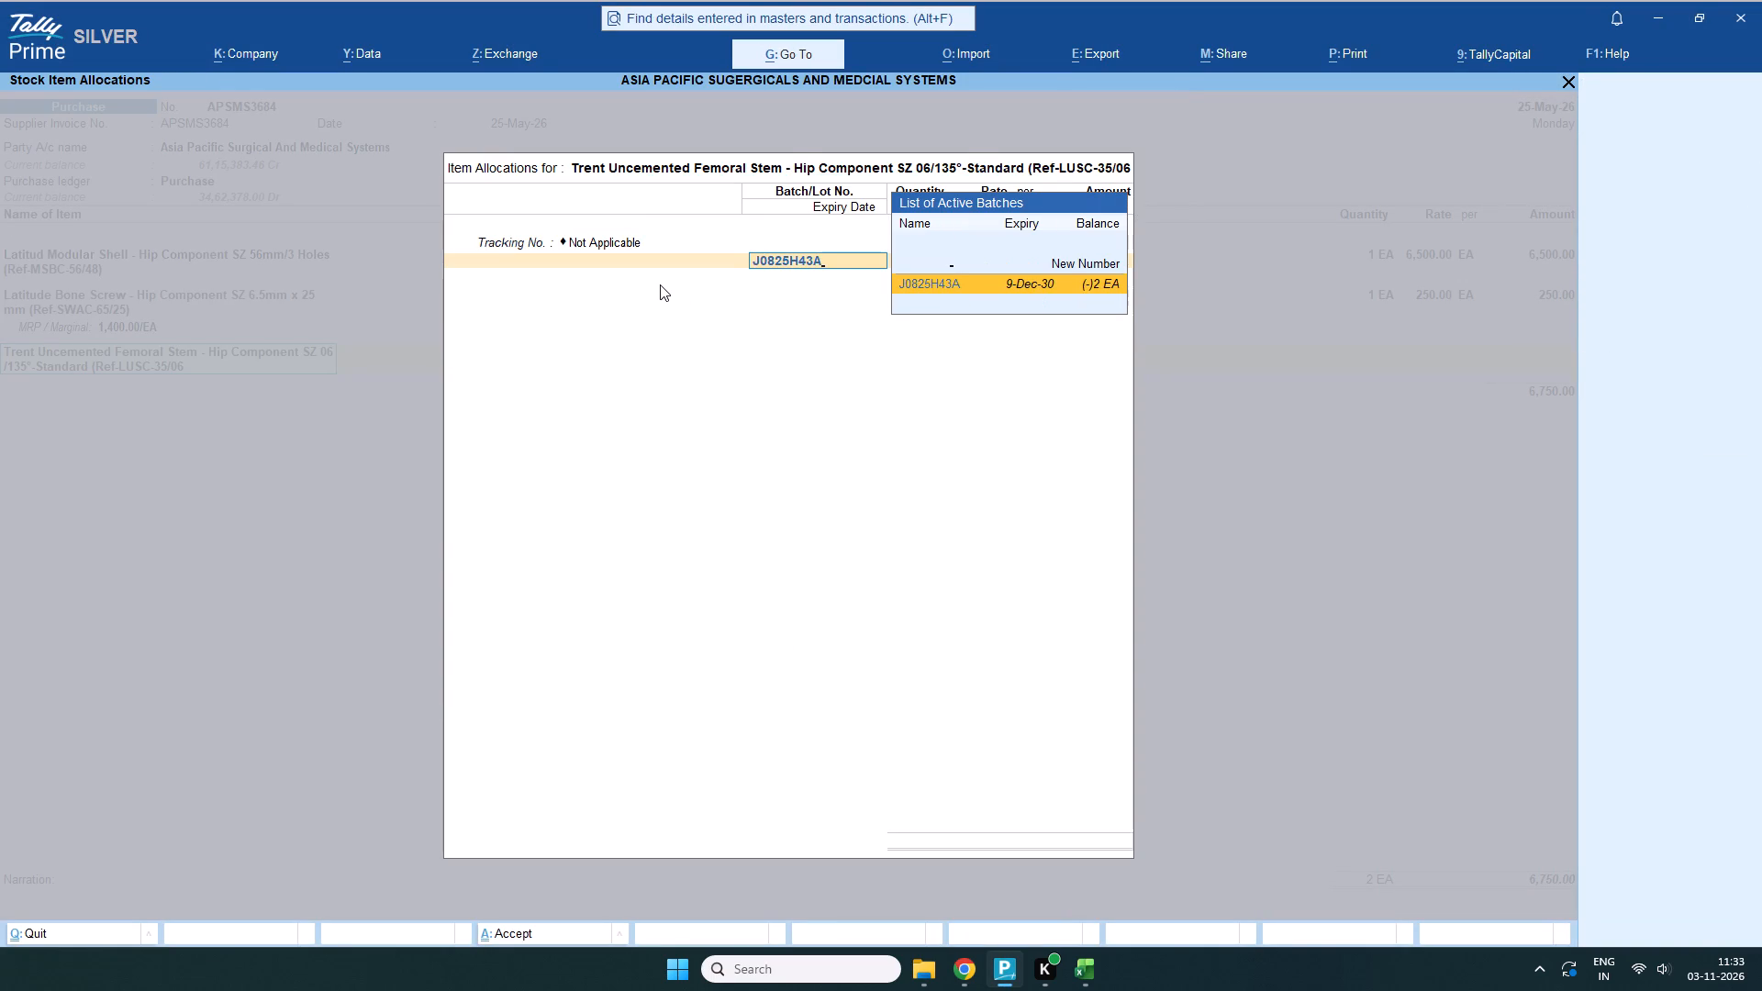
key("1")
key("Return")
key("Return")
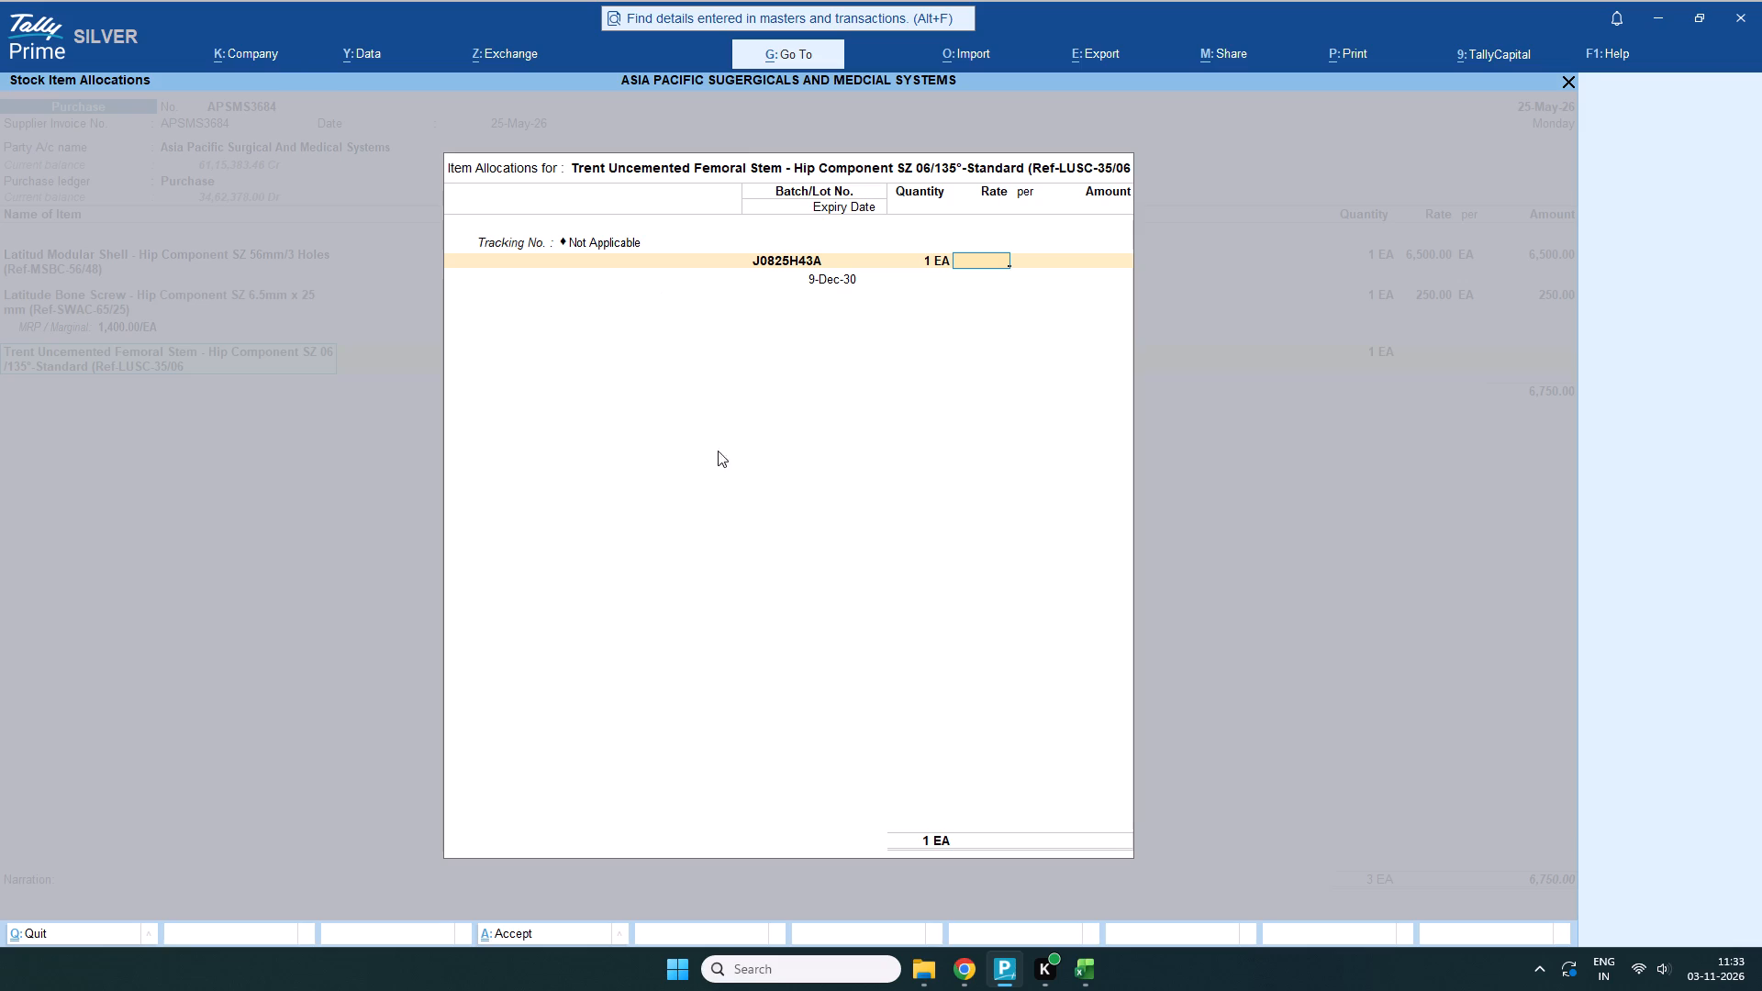
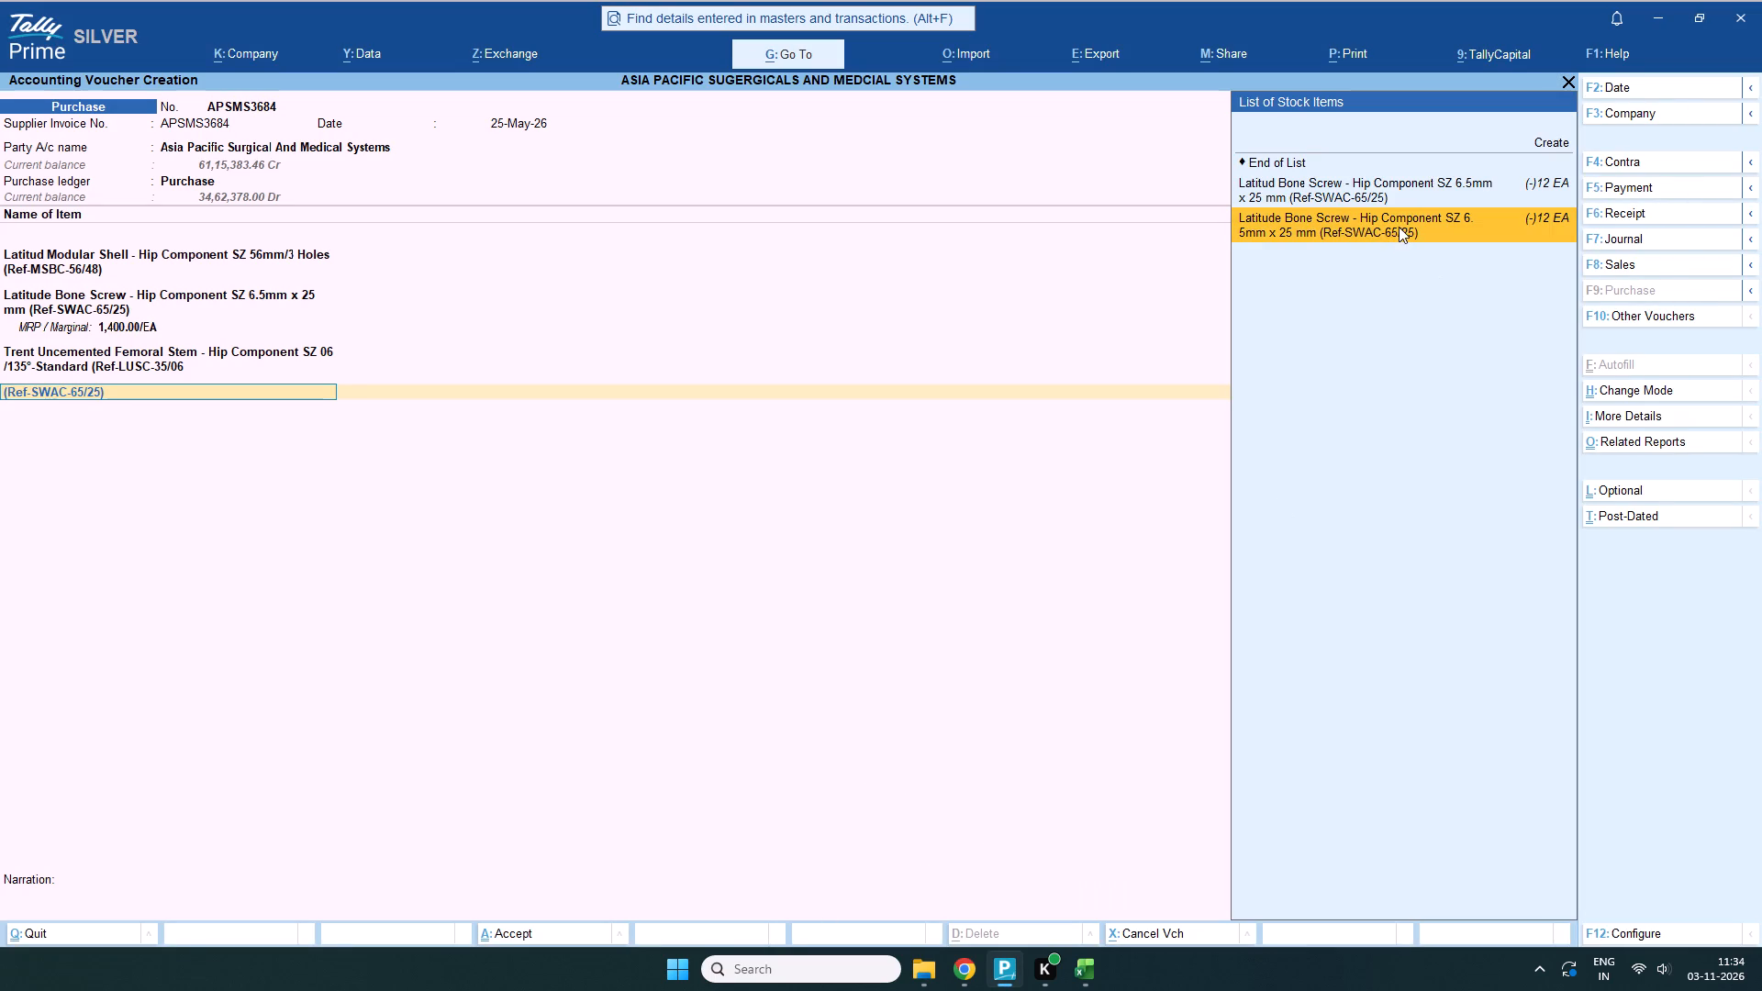
Leave the second Latitude Bone Screw line (Ref-SWAC-65/25), abandon purchase voucher APSMS3684 without saving, and return to the Gateway of Tally.
double_click(1384, 230)
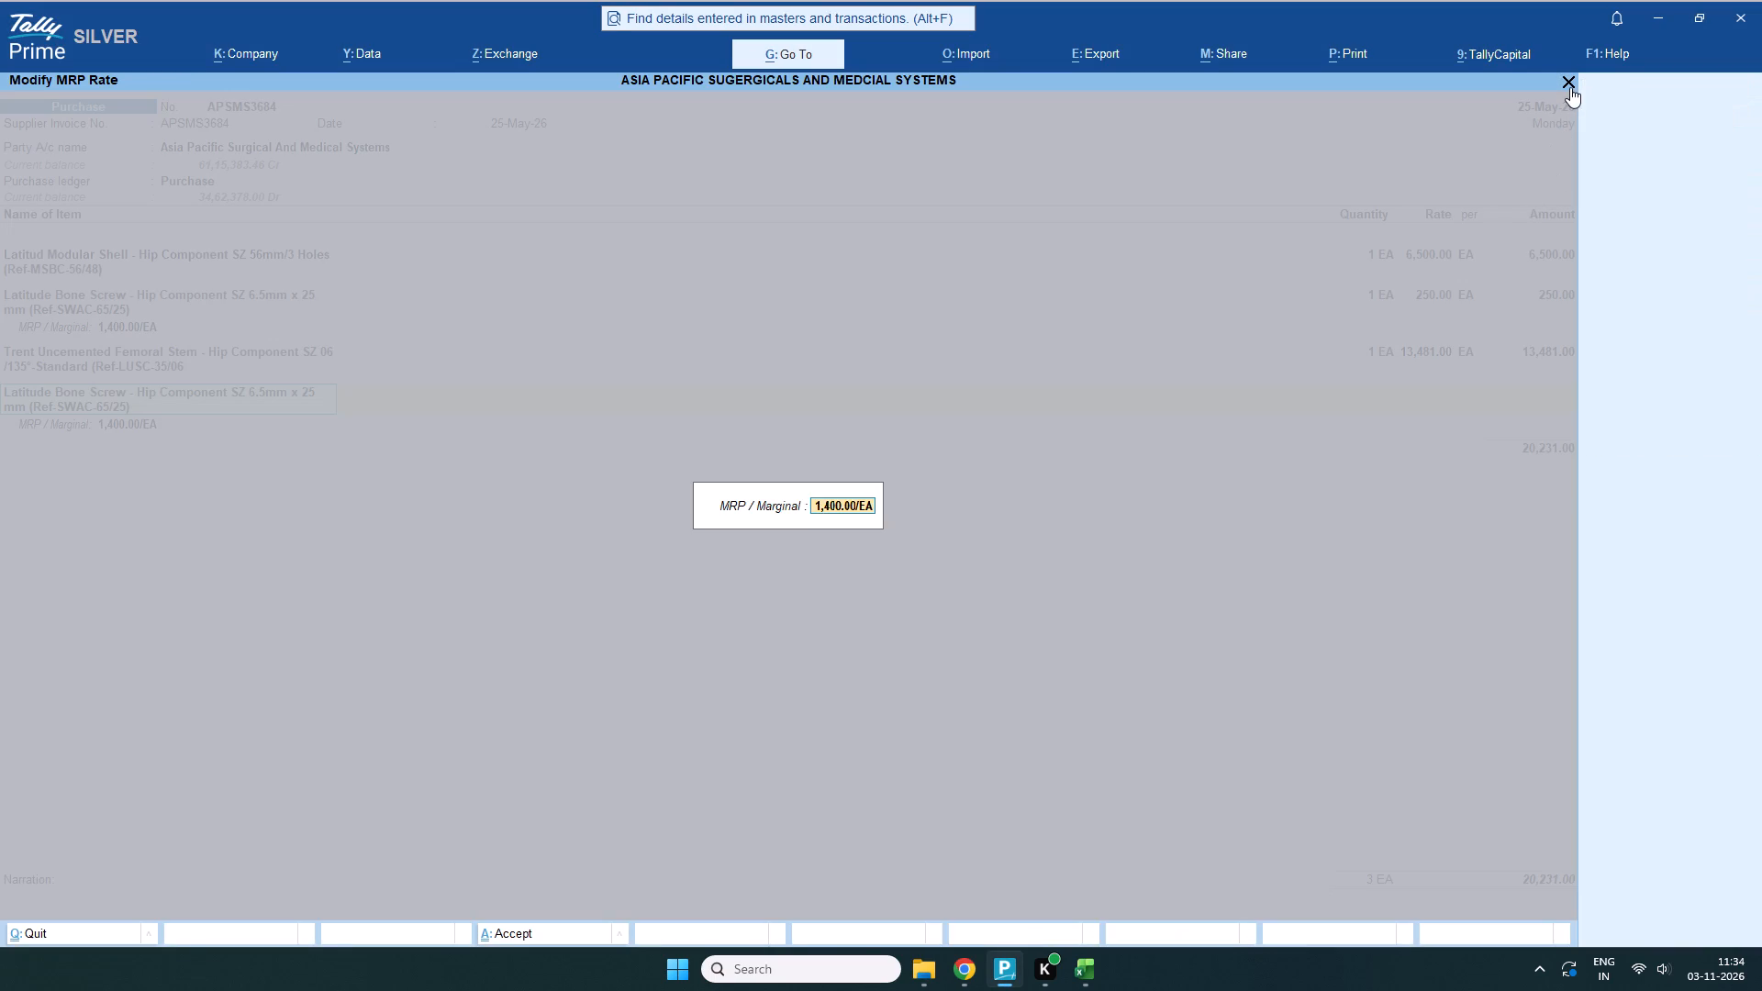
left_click(1567, 85)
left_click(1571, 79)
key("ctrl+Return")
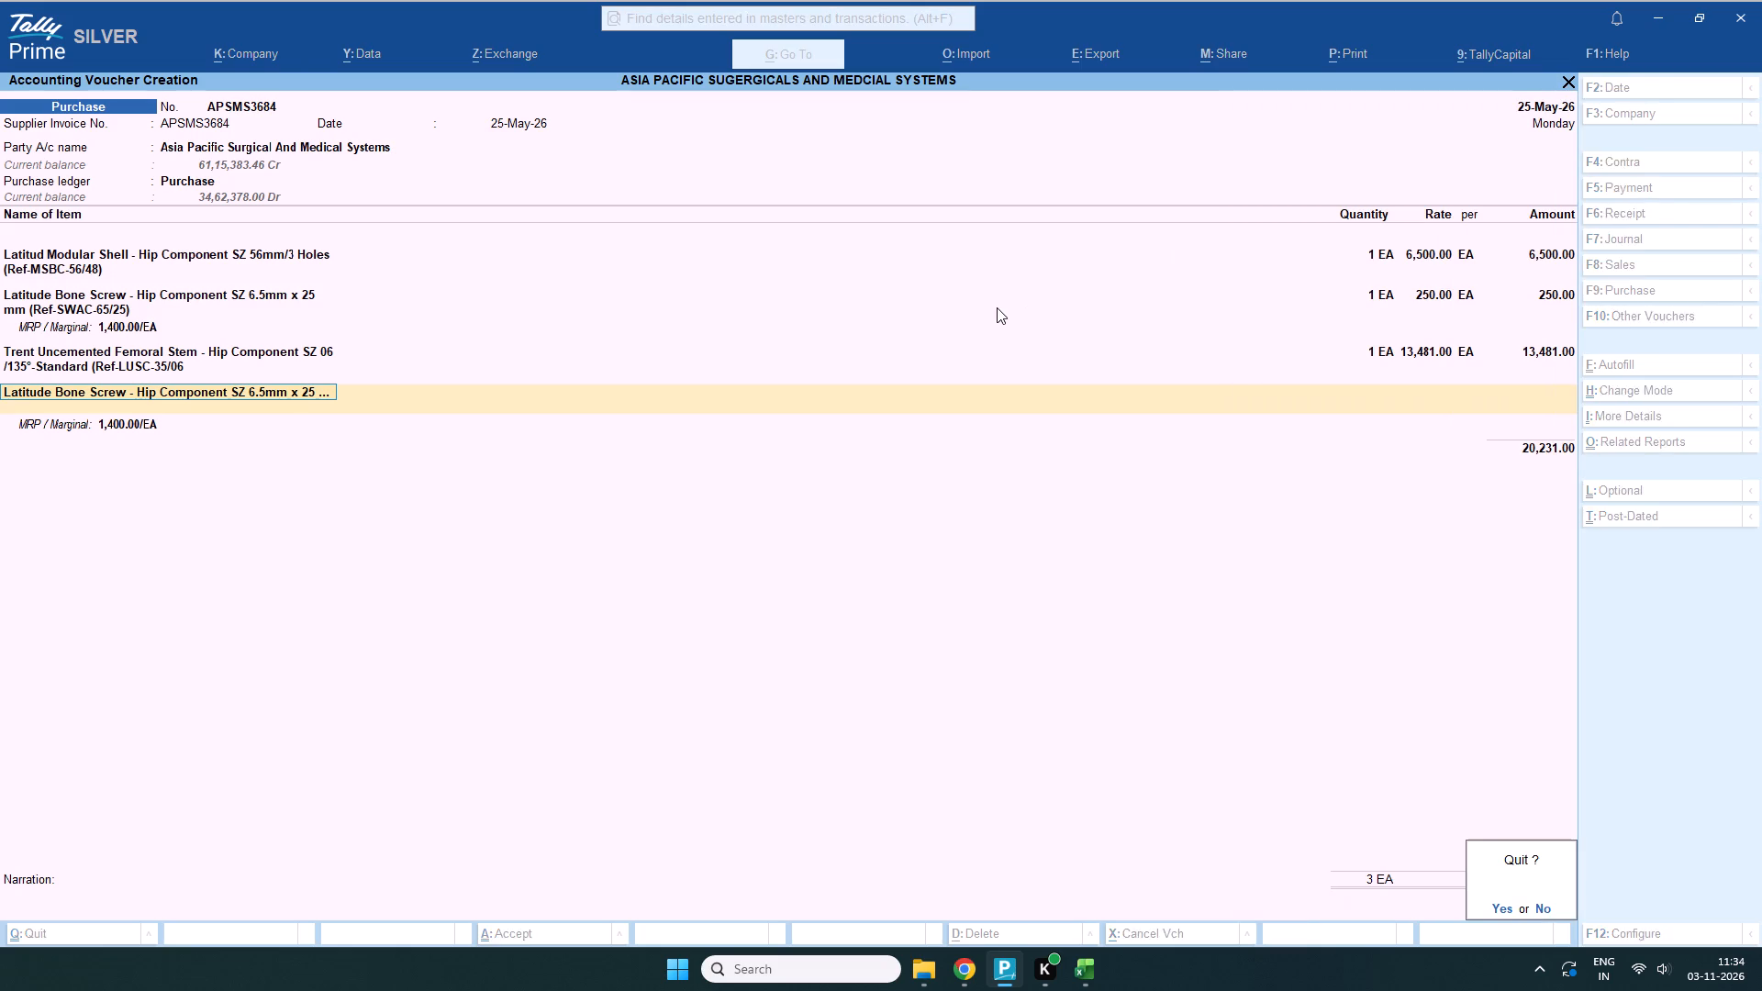
key("Return")
key("Return")
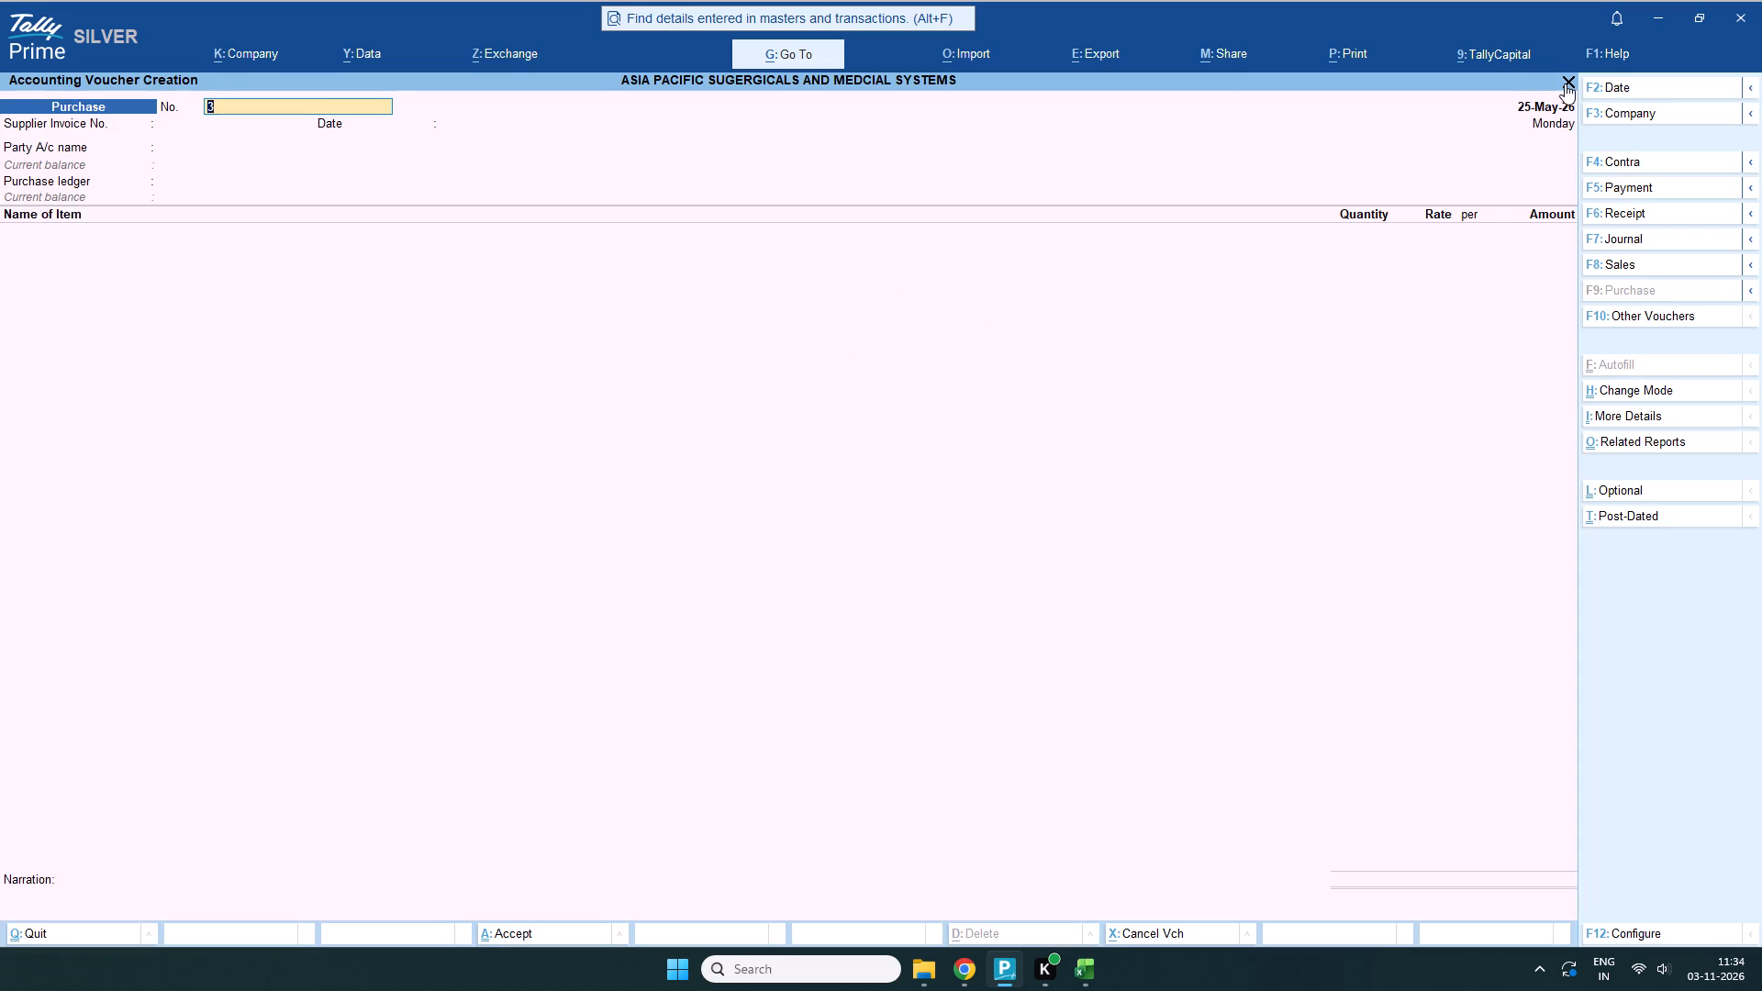
left_click(1568, 79)
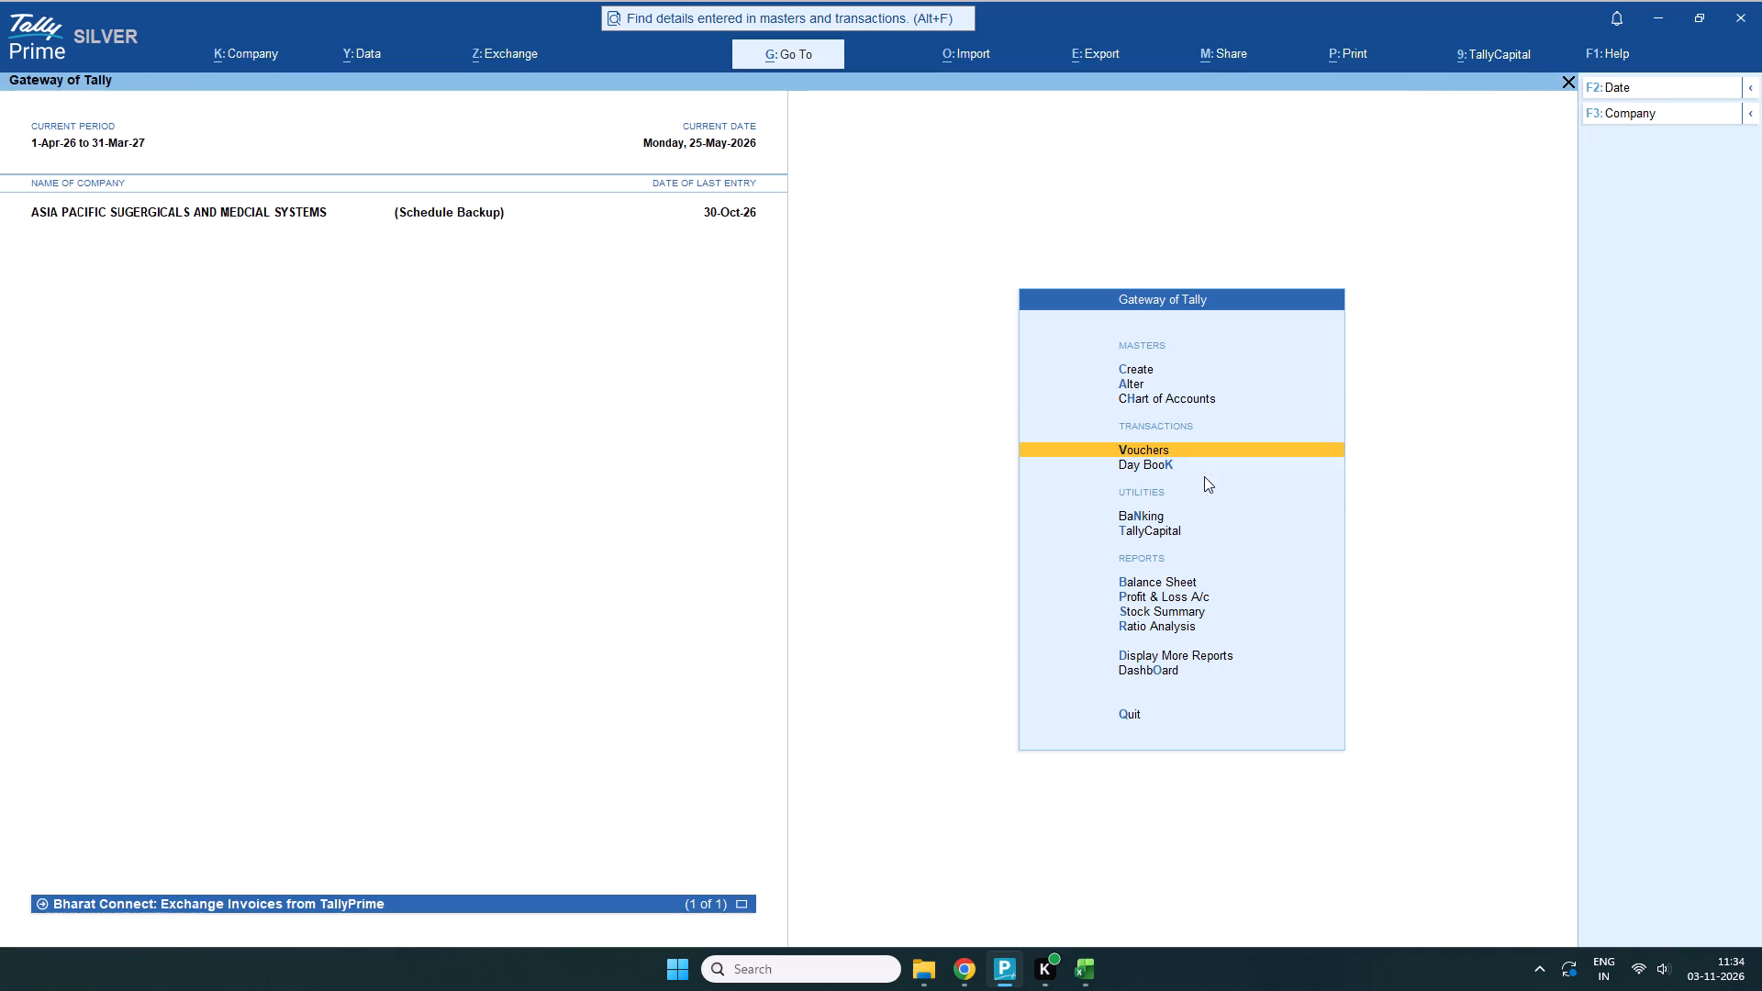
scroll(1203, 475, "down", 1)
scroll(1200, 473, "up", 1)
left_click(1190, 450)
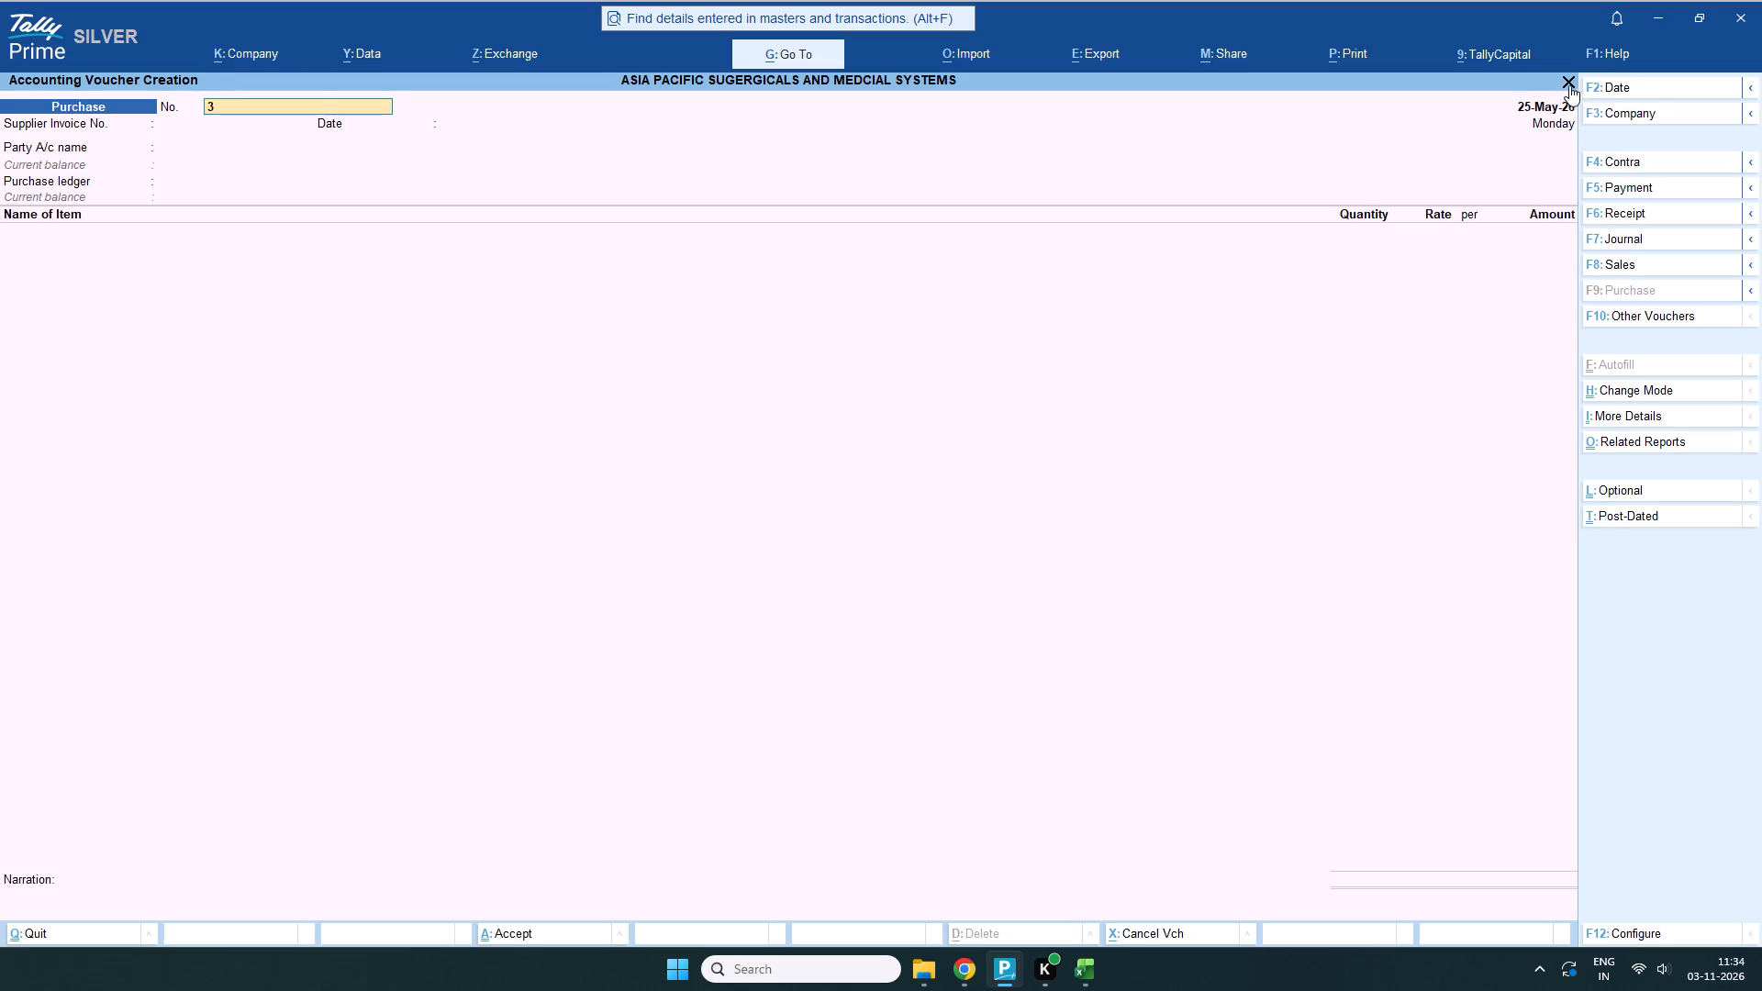